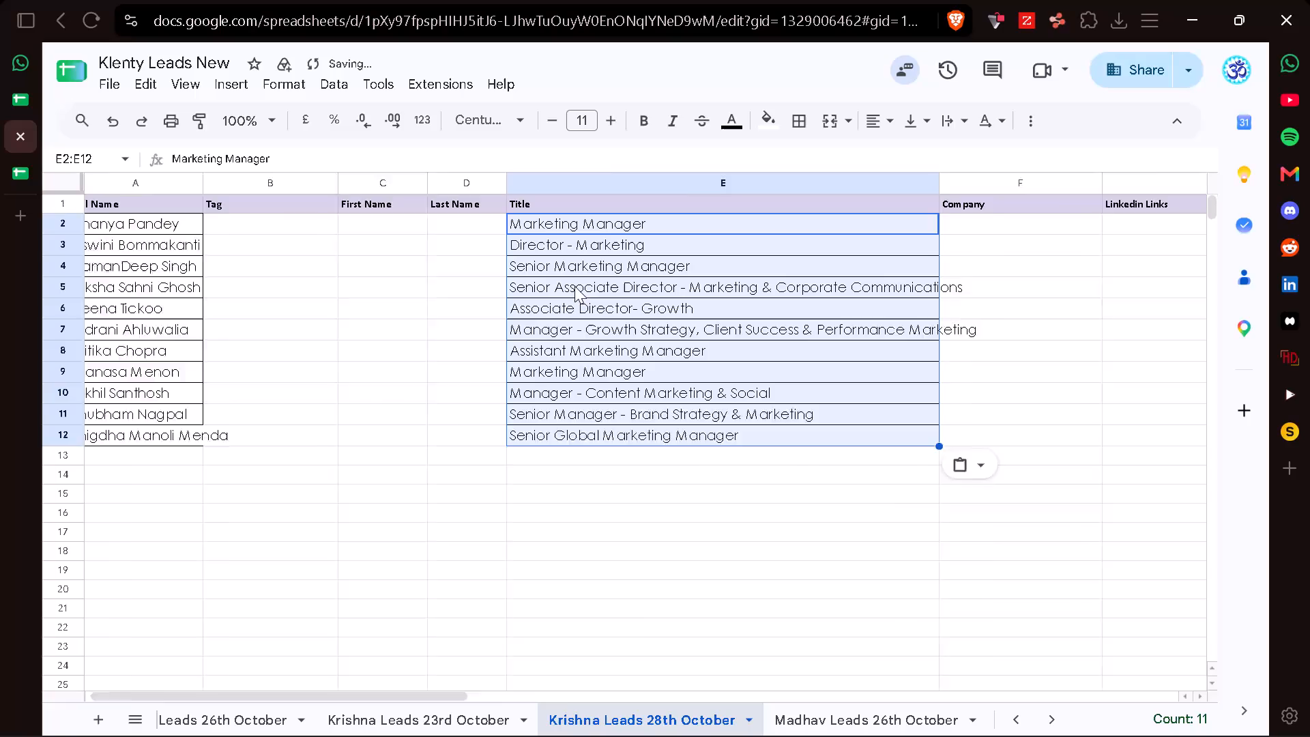
Enter Affle as the company in F2 and fill it down through row 12 of the Krishna Leads 28th October sheet.
left_click(693, 225)
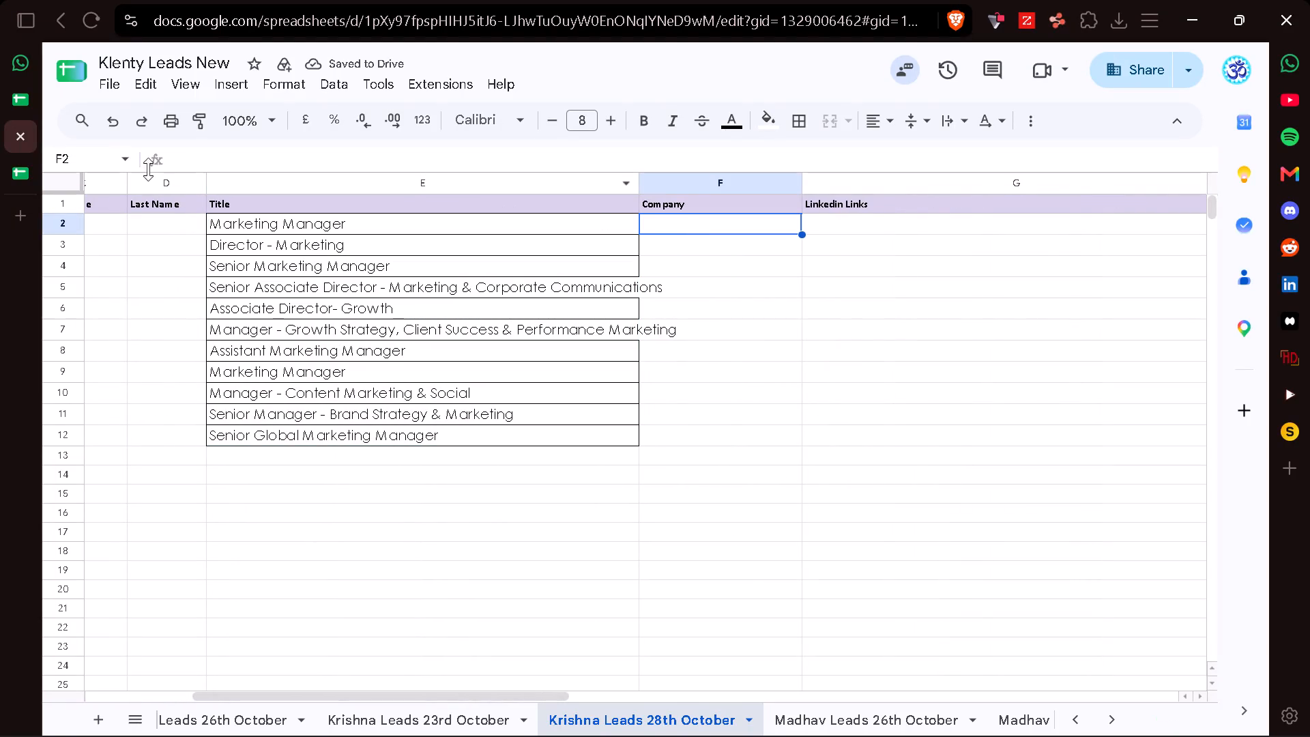
type("Affle")
key("Return")
key("Up")
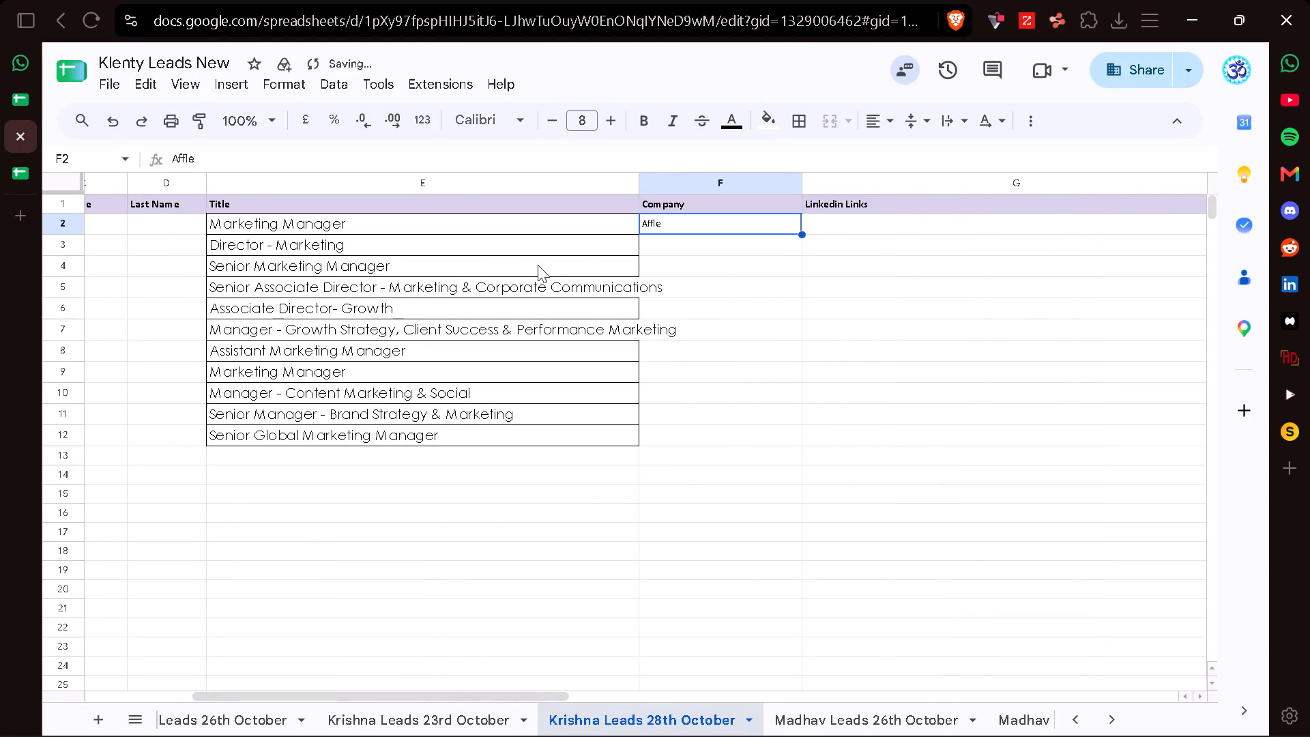
left_click_drag(798, 236, 786, 438)
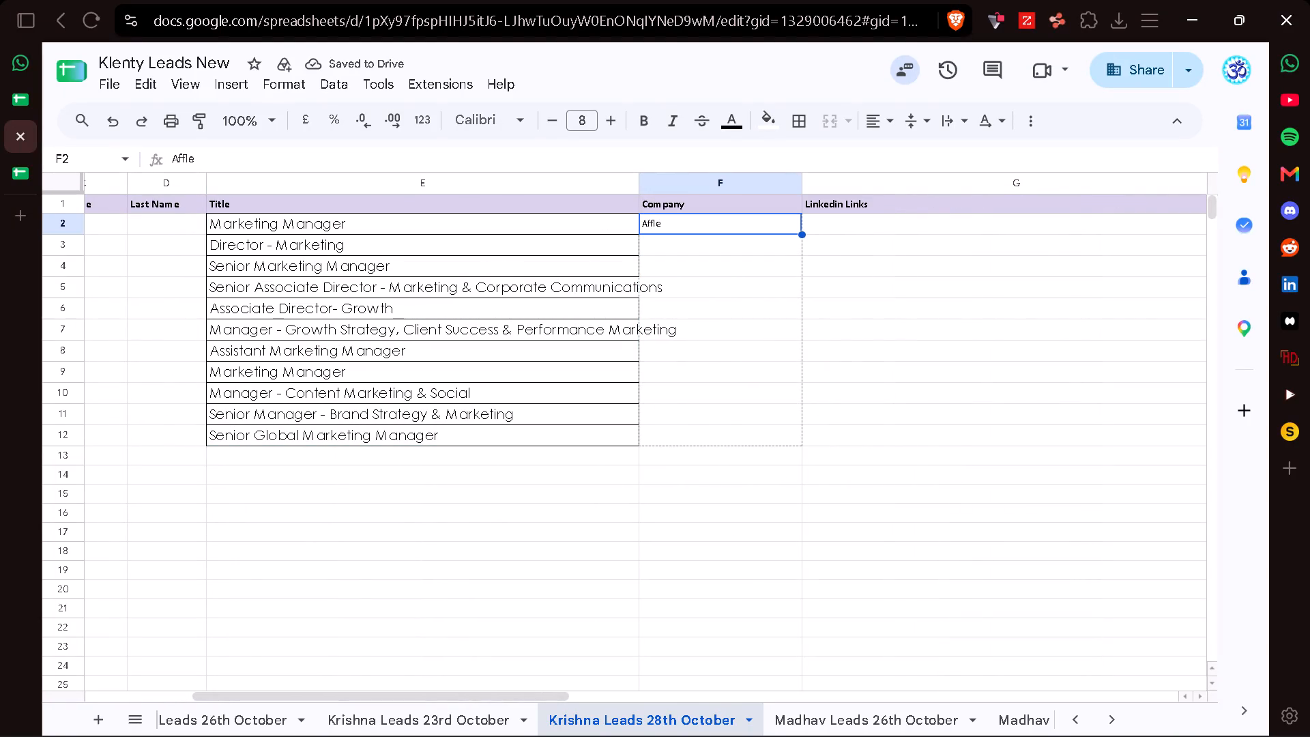
left_click_drag(786, 438, 786, 439)
Copy the LinkedIn links F4:F14 from the Affle Contact Map into the Linkedin Links column of the Klenty leads sheet, starting at G2.
scroll(786, 439, "left", 3)
left_click(465, 226)
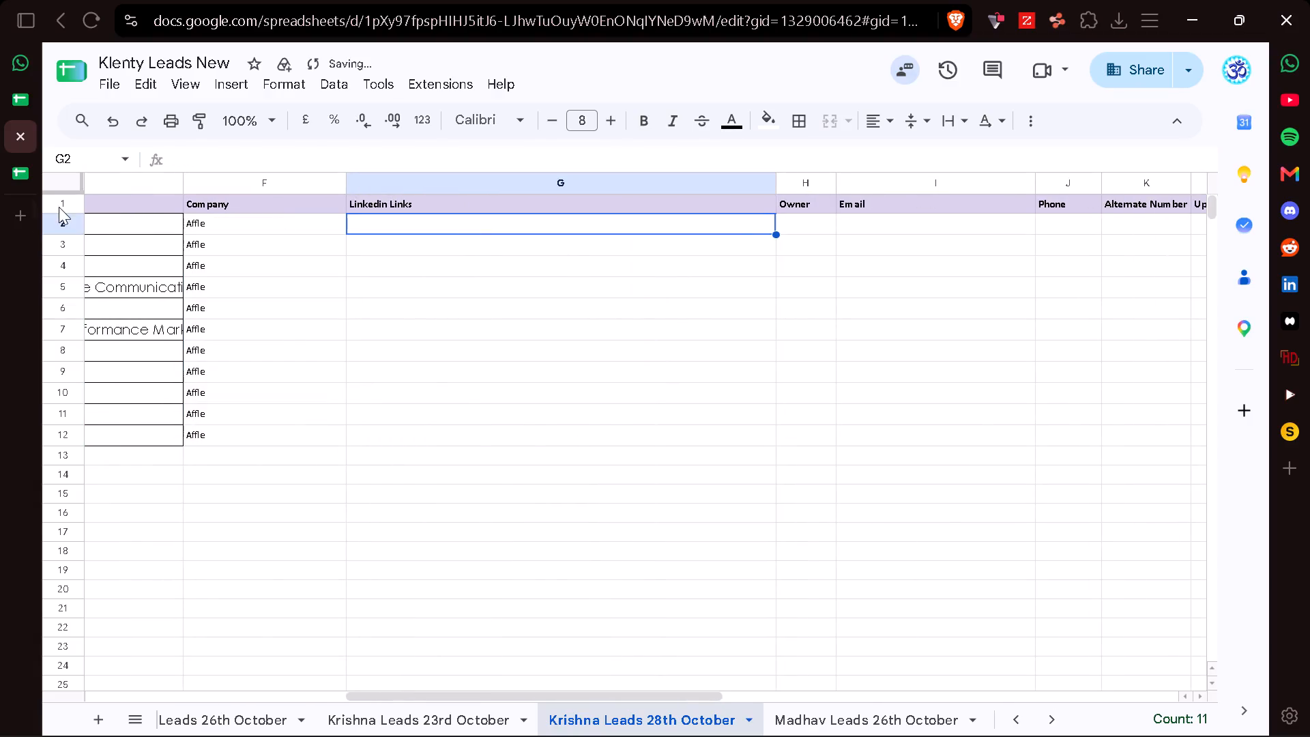
left_click(33, 179)
scroll(857, 393, "left", 4)
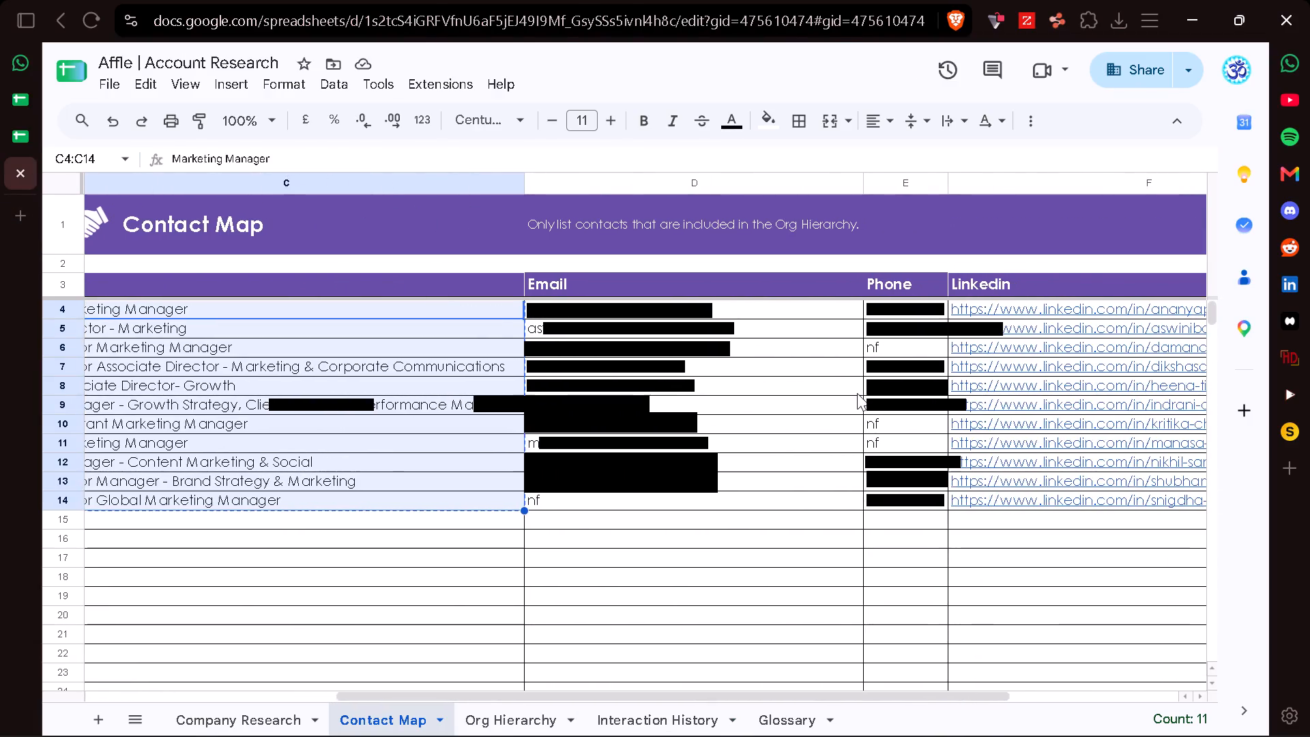
scroll(838, 381, "left", 2)
left_click(853, 308)
key("ctrl+shift+Down")
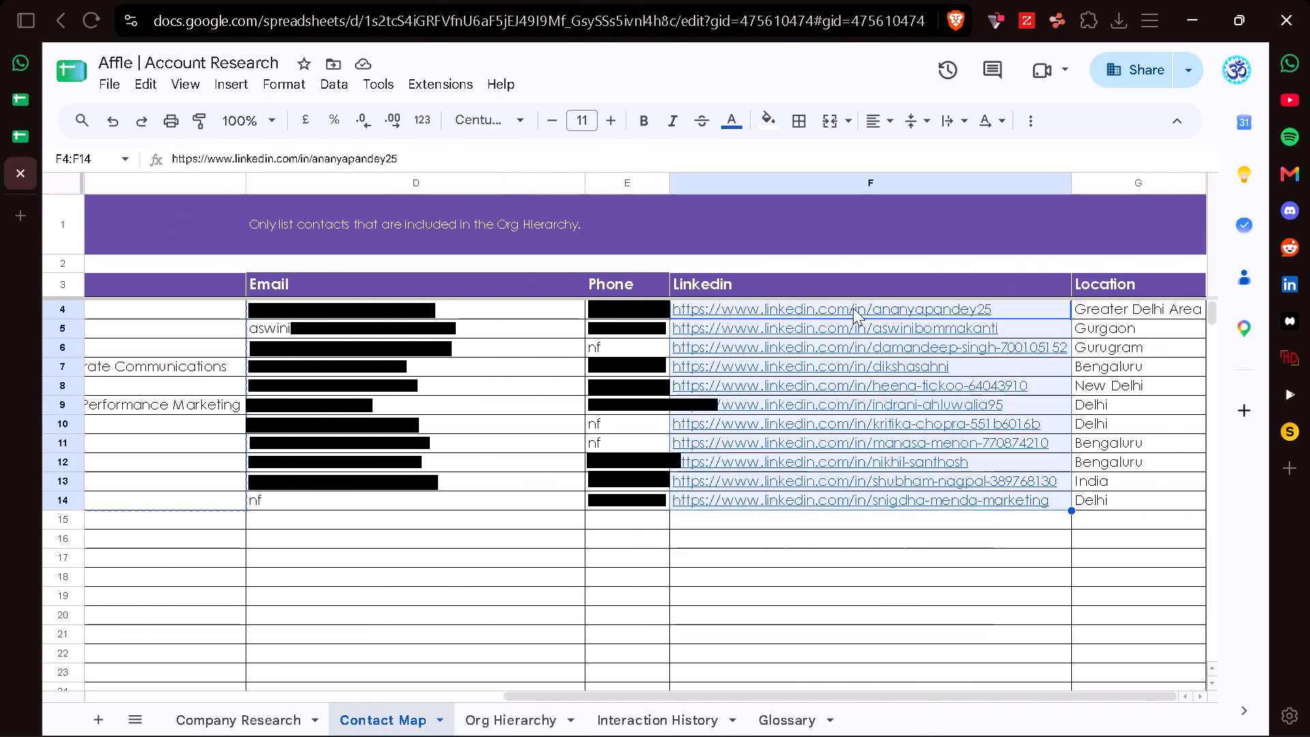
key("ctrl+c")
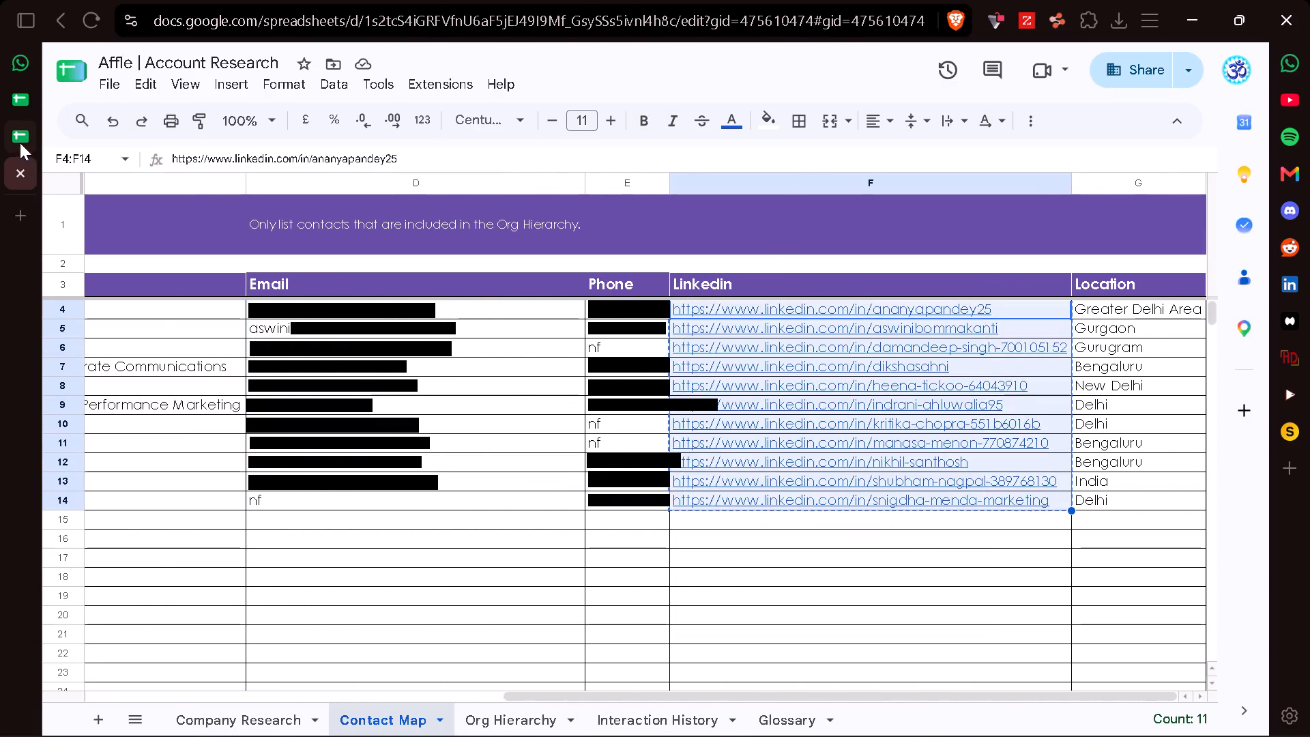
left_click(20, 143)
key("ctrl+v")
Copy the Email and Phone columns D4:E14 from the Affle Contact Map into the leads sheet, starting at I2.
key("Right")
key("Right")
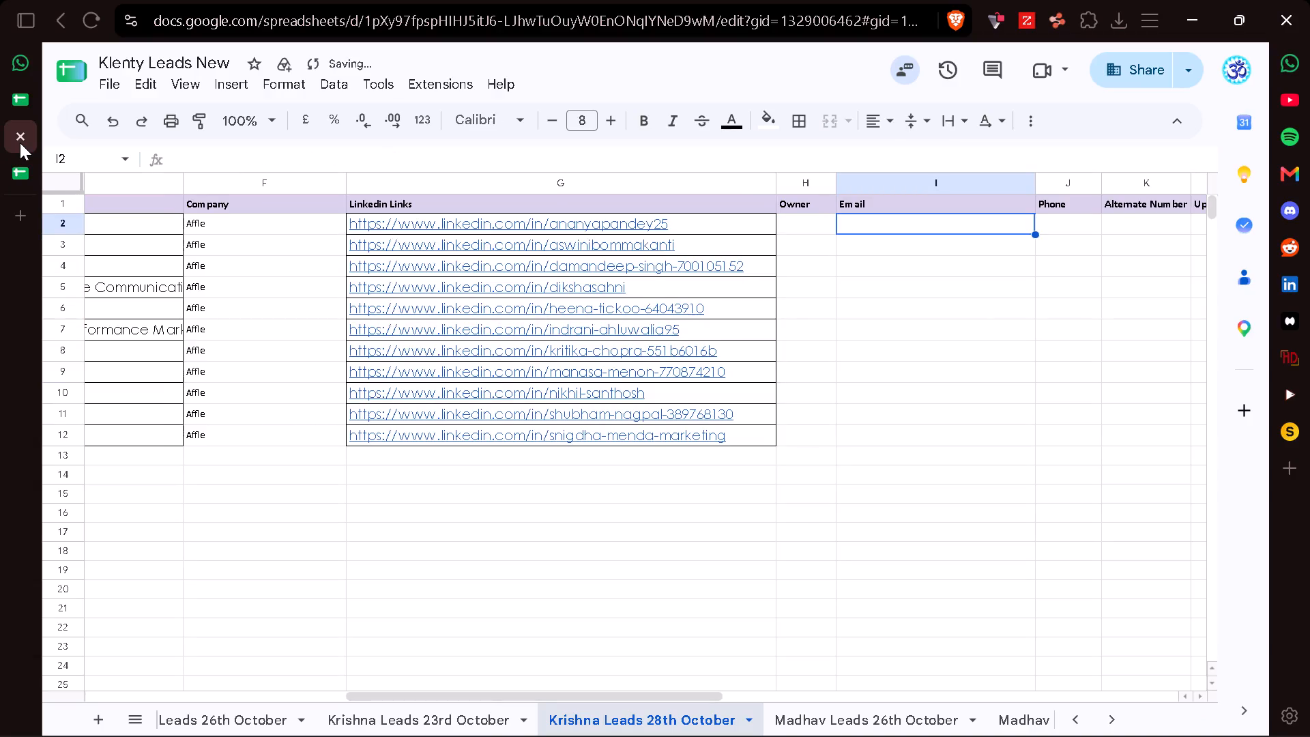
left_click(20, 163)
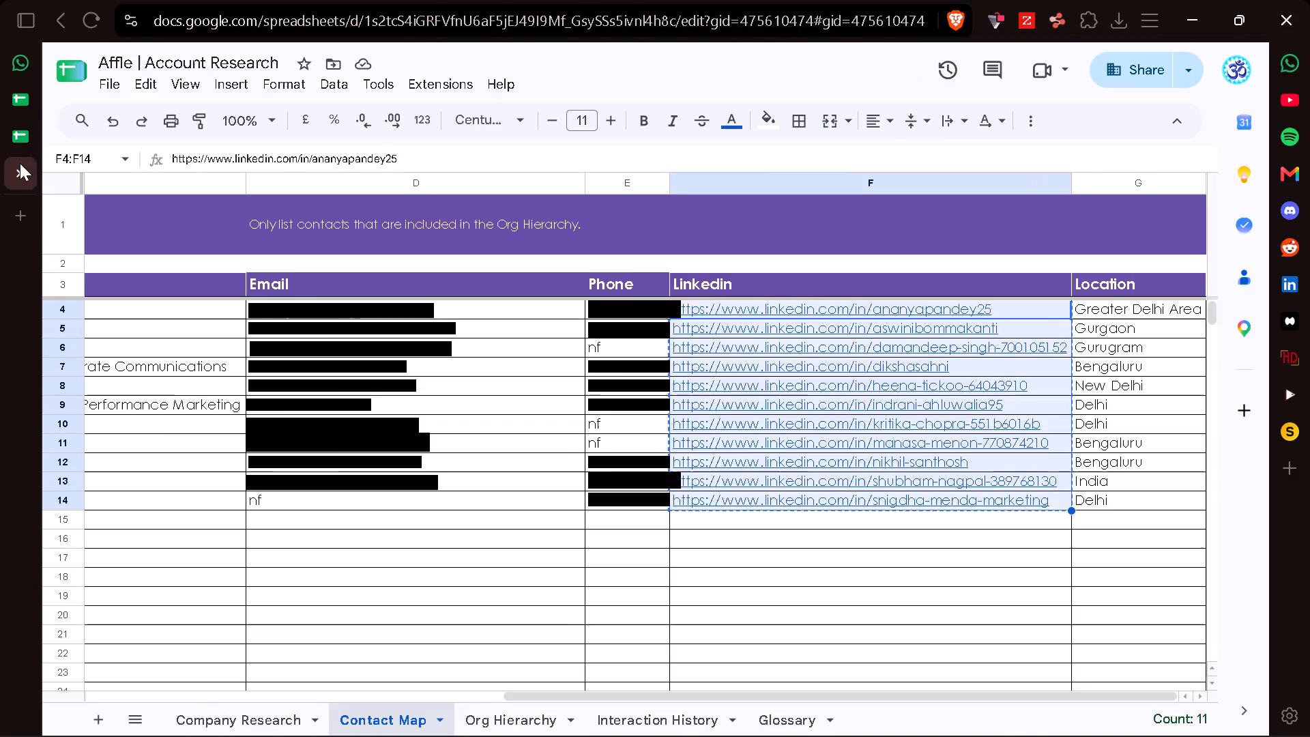
left_click(301, 308)
key("shift+Right")
key("ctrl+shift+Down")
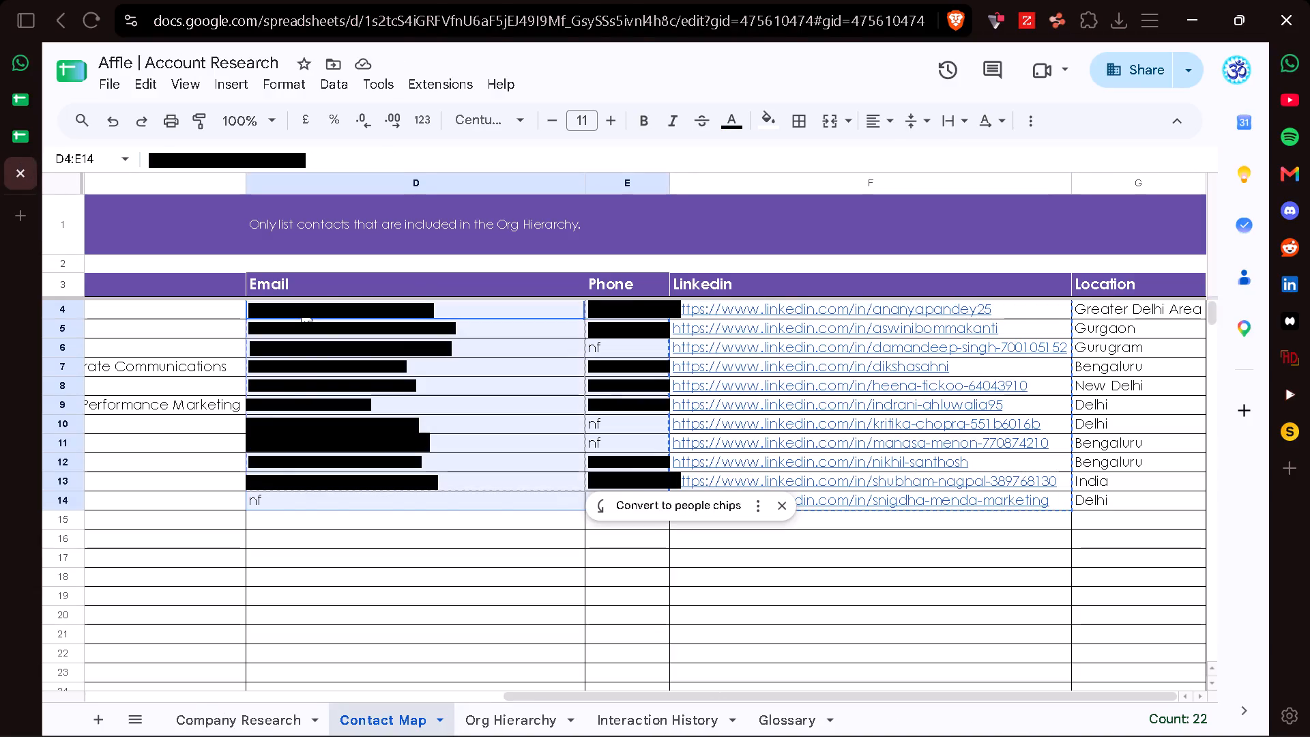
key("ctrl+c")
left_click(25, 170)
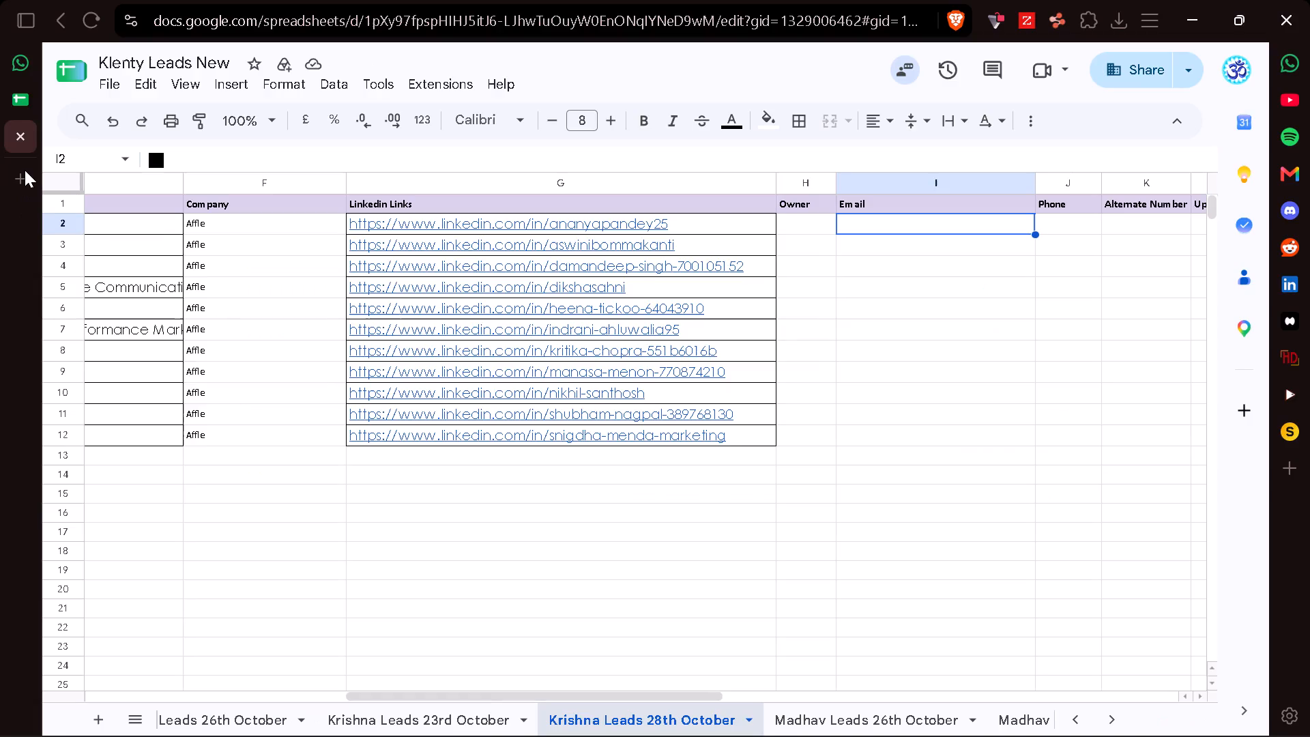
key("ctrl+shift+t")
left_click(20, 151)
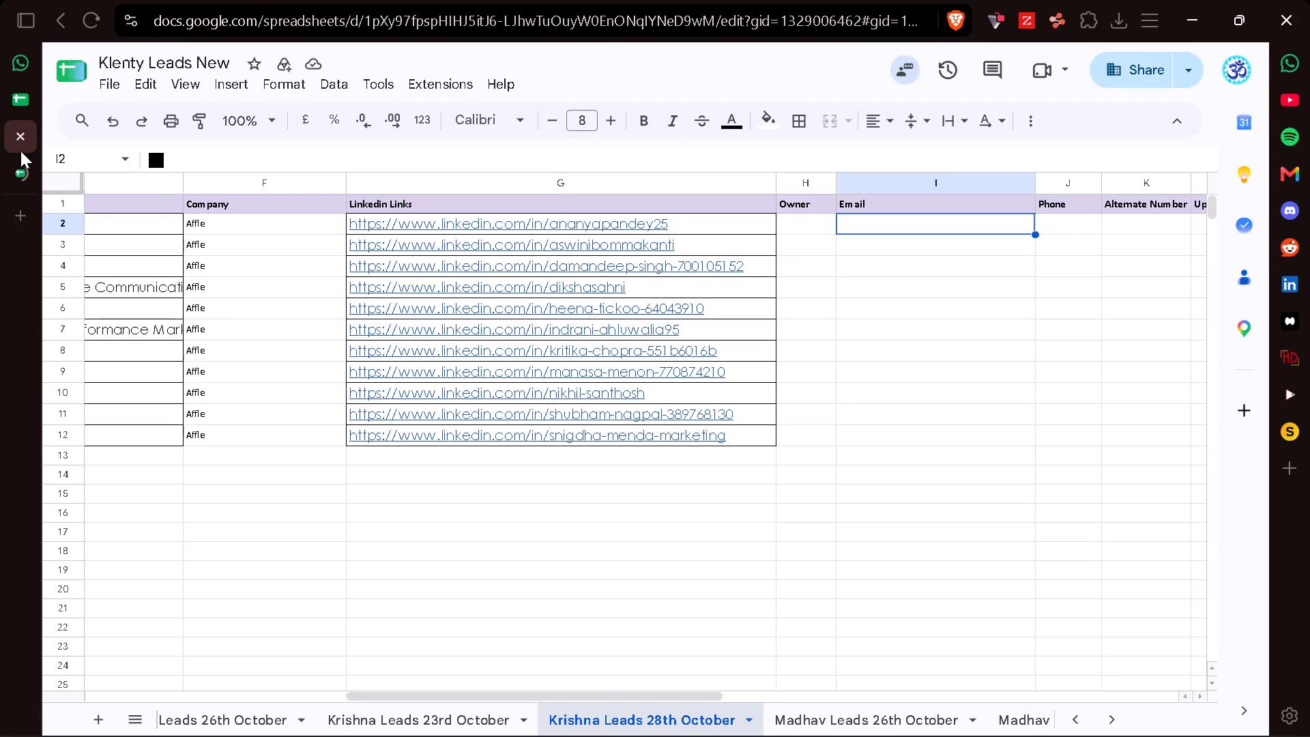
key("ctrl+v")
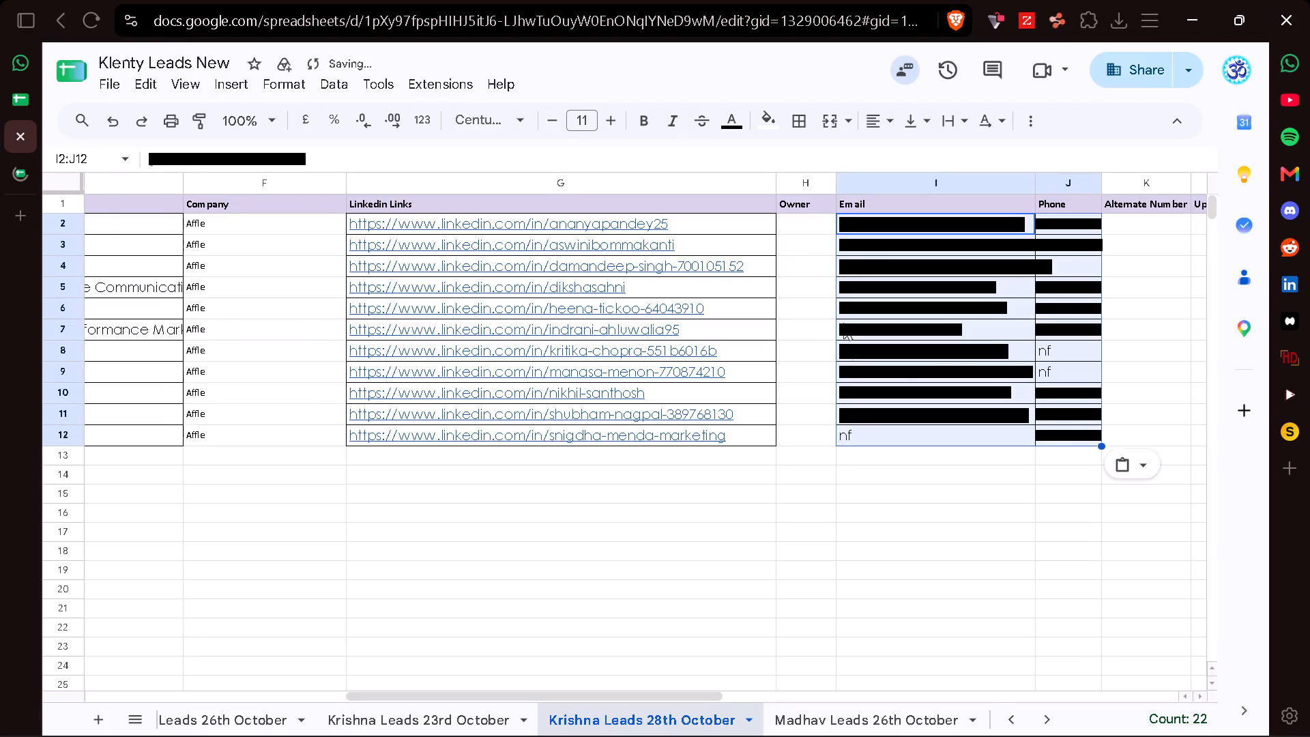
Check the filled lead columns in Klenty Leads New and look over the Affle Contact Map.
scroll(852, 360, "left", 2)
scroll(852, 360, "right", 4)
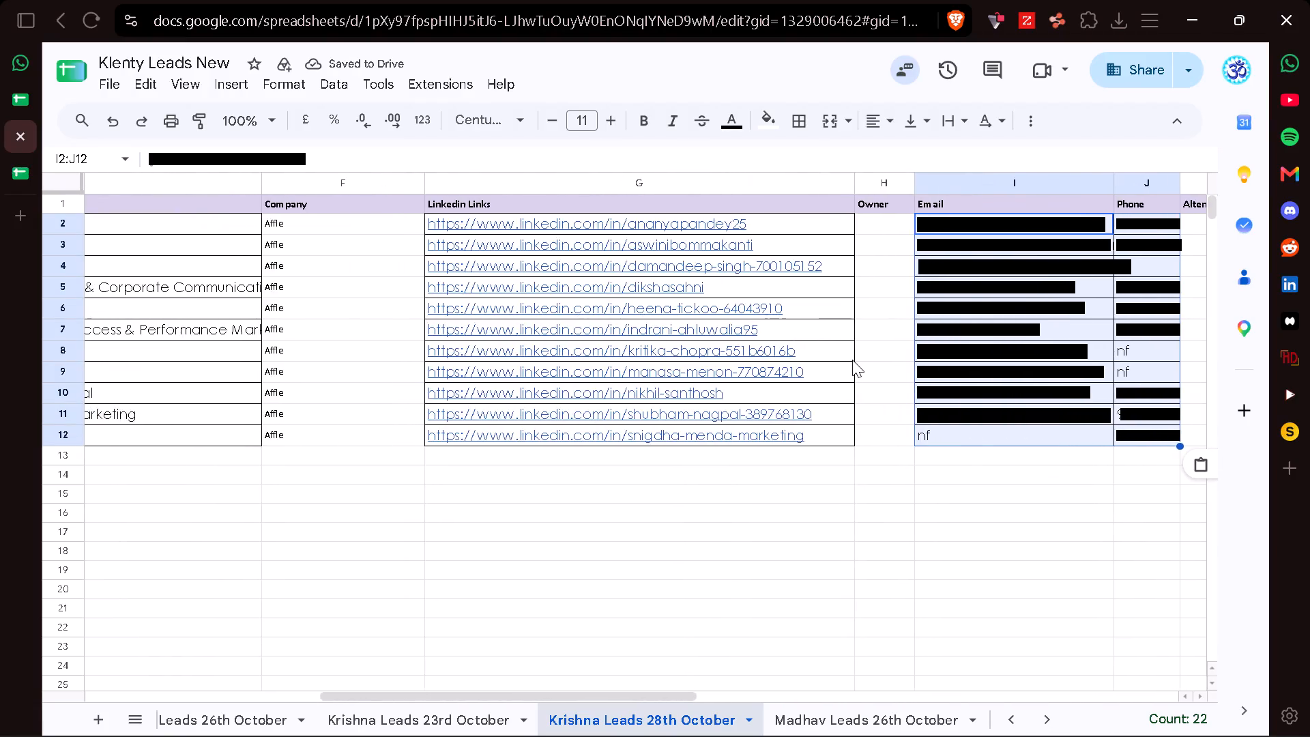
scroll(852, 360, "right", 3)
left_click(181, 457)
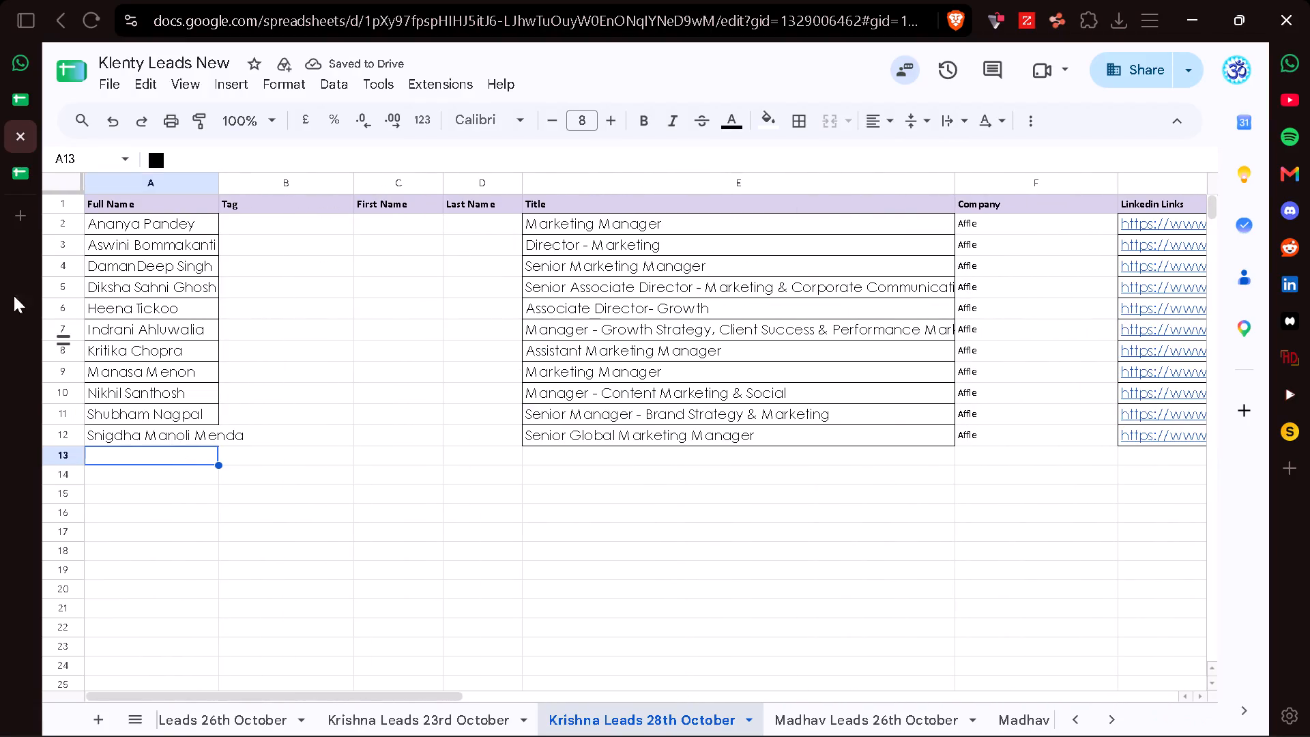
left_click(26, 173)
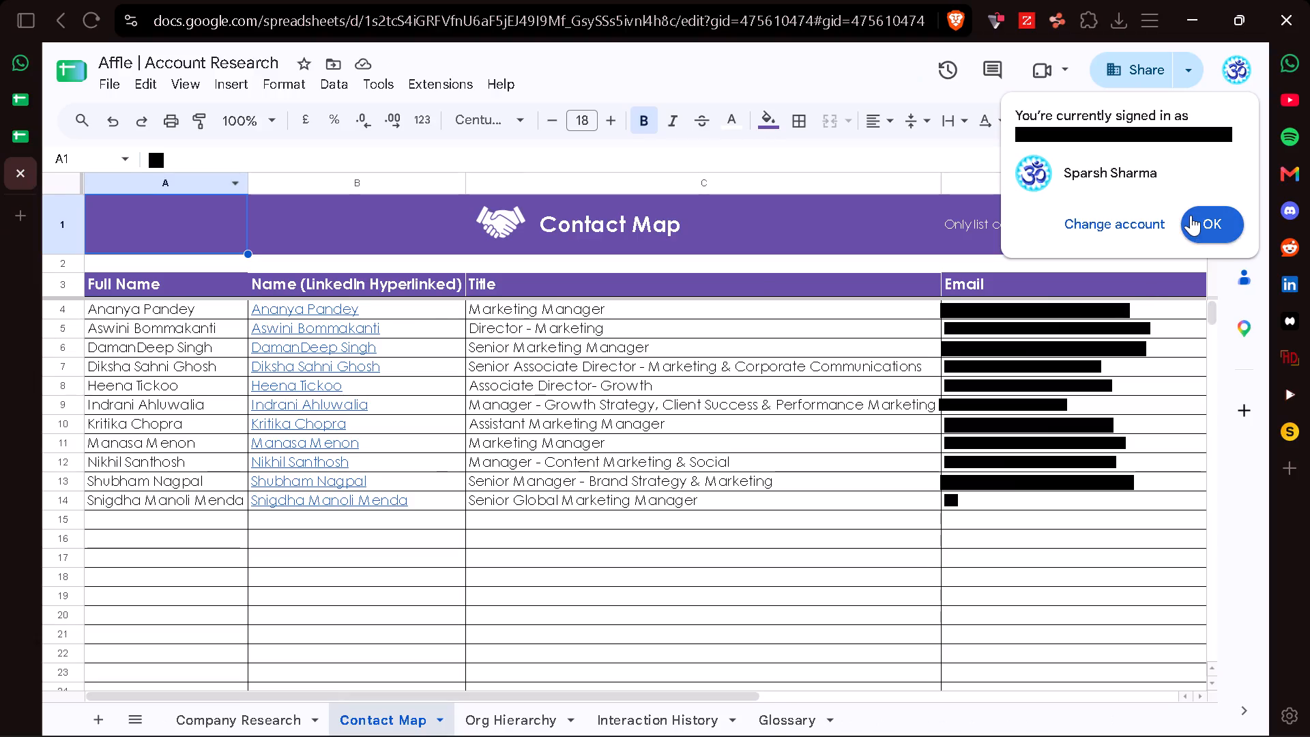
left_click(1191, 215)
scroll(858, 408, "left", 8)
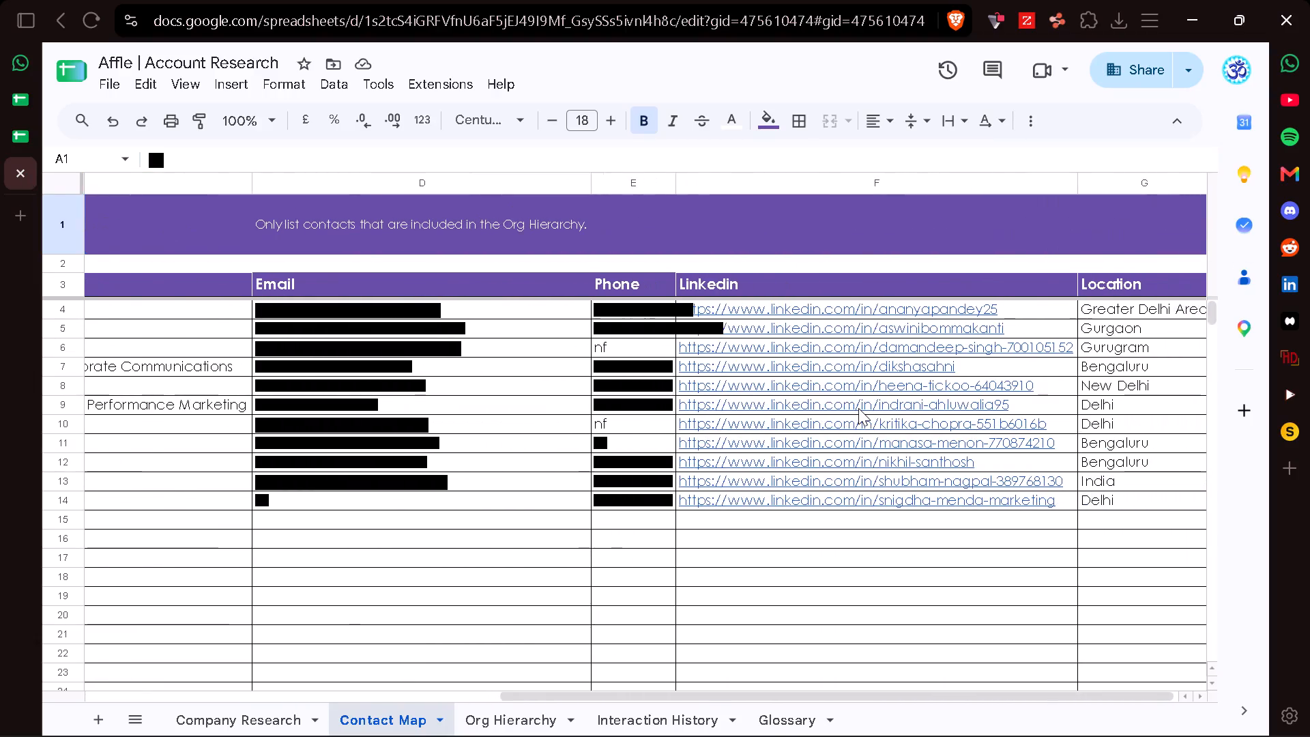
scroll(858, 408, "right", 10)
left_click(161, 240)
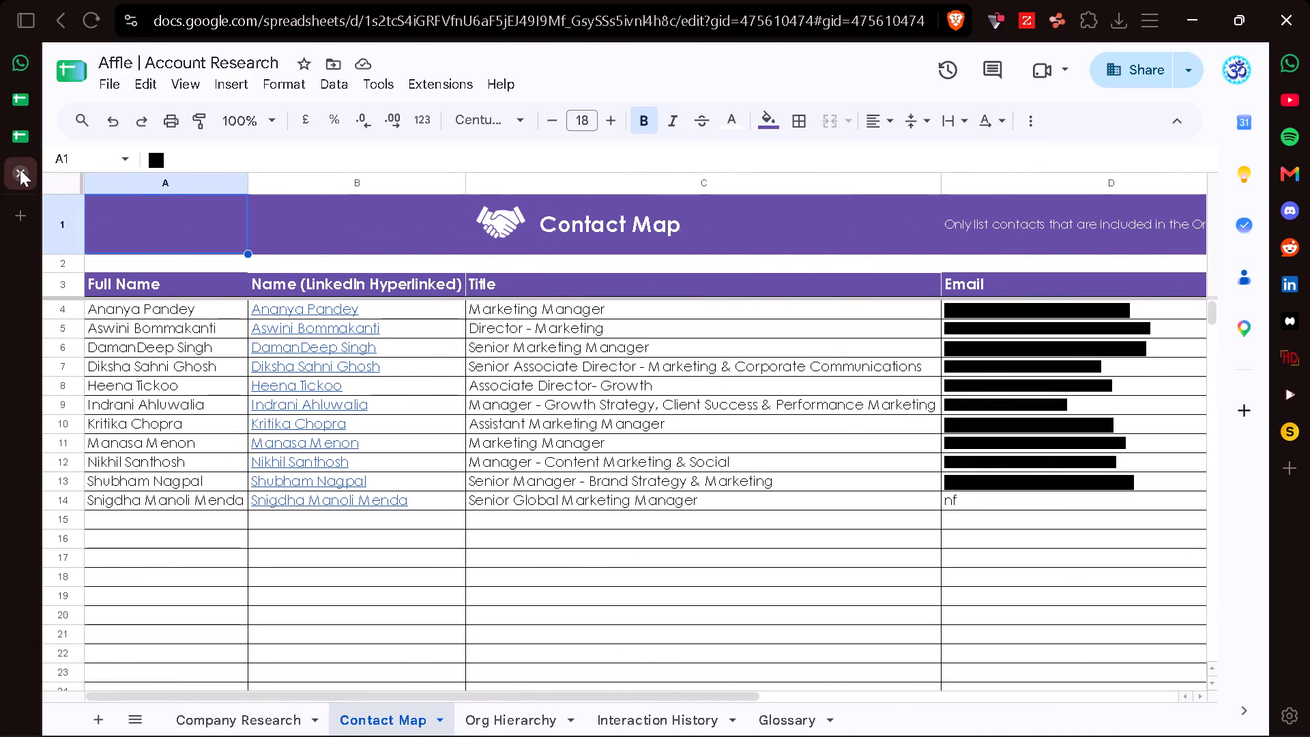
In the AR Master Sheet, mark the Affle row as Done in column H and Uploaded on Klenty in column J.
left_click(20, 105)
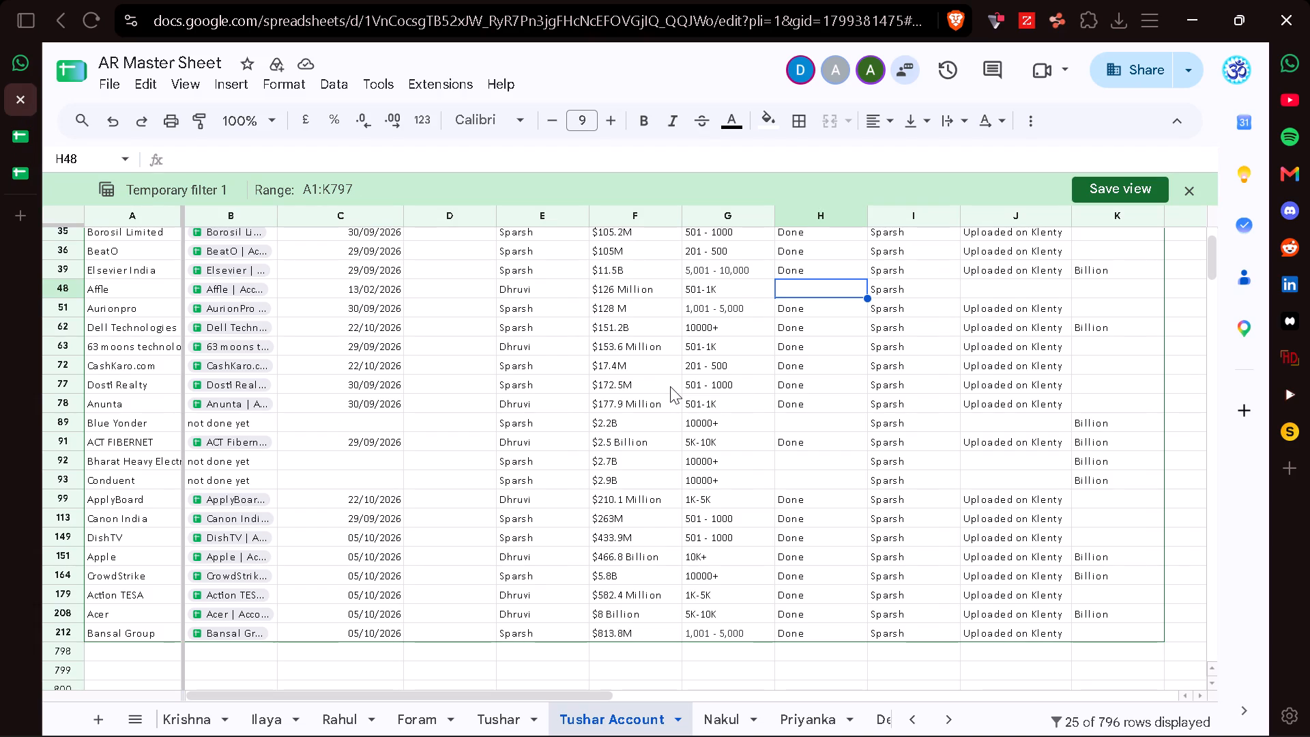
type("Dom")
key("BackSpace")
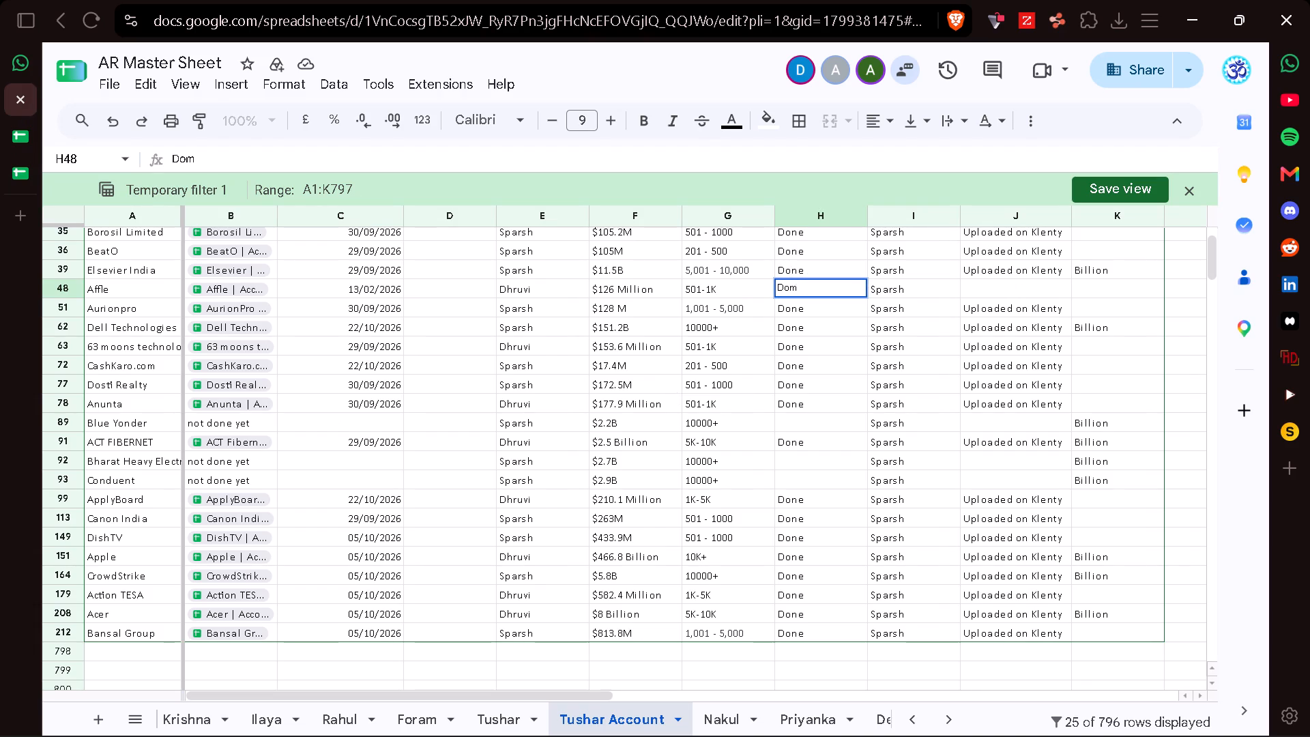
type("ne")
key("Right")
key("Right")
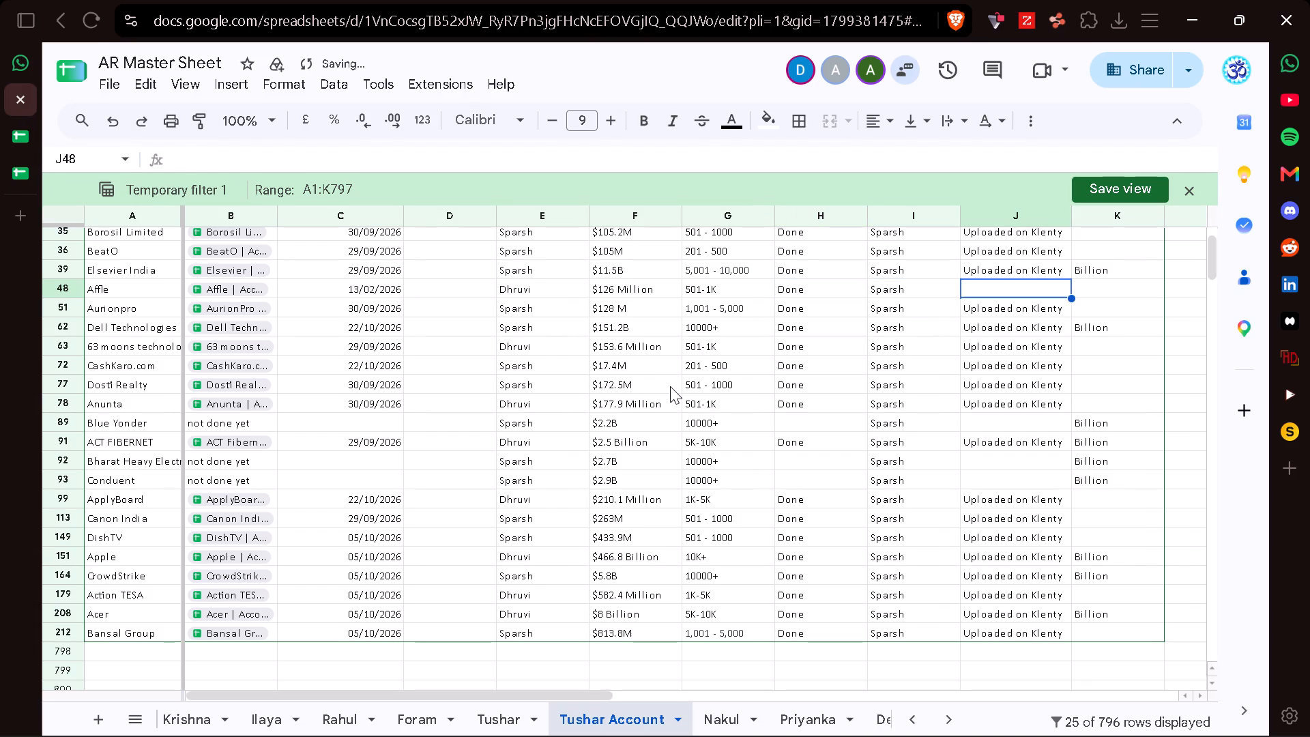
key("Up")
key("ctrl+c")
key("Down")
key("ctrl+v")
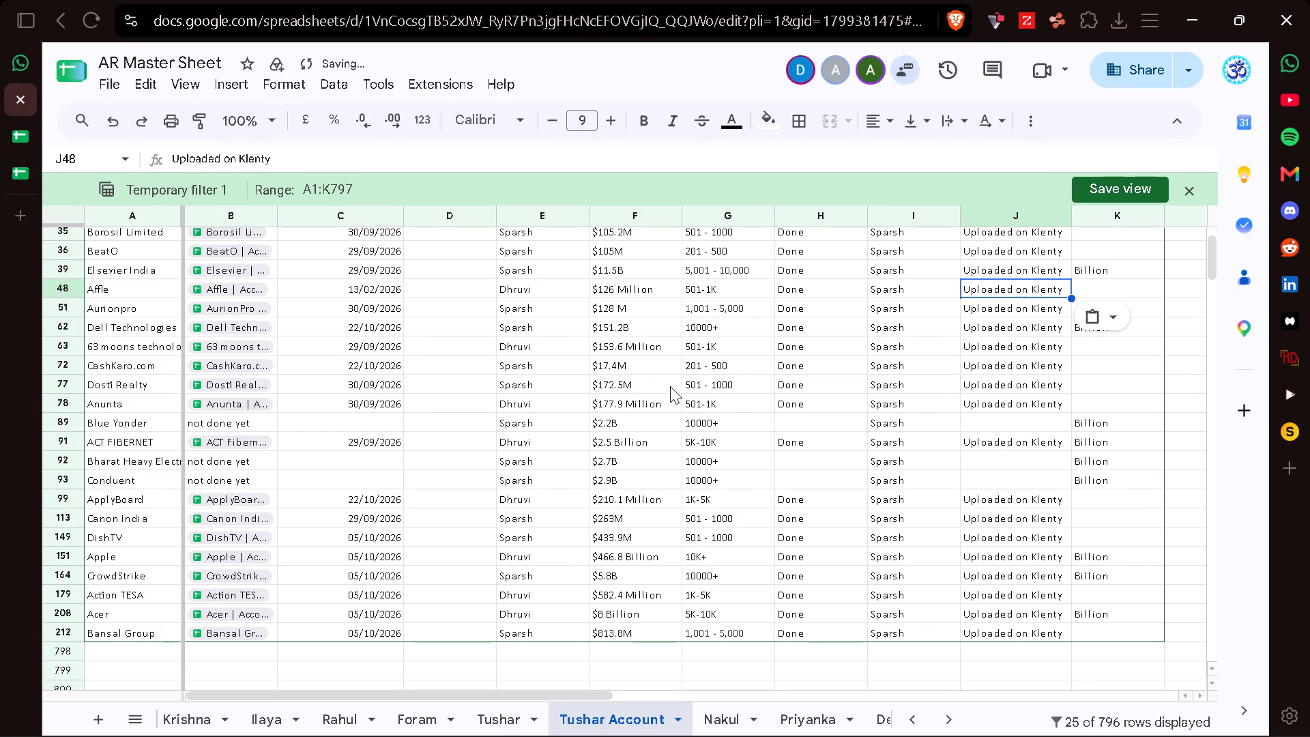
Set the Affle row's date in column C to 28/10/2026.
left_click(370, 285)
key("BackSpace")
type("28/1026")
key("Return")
key("Up")
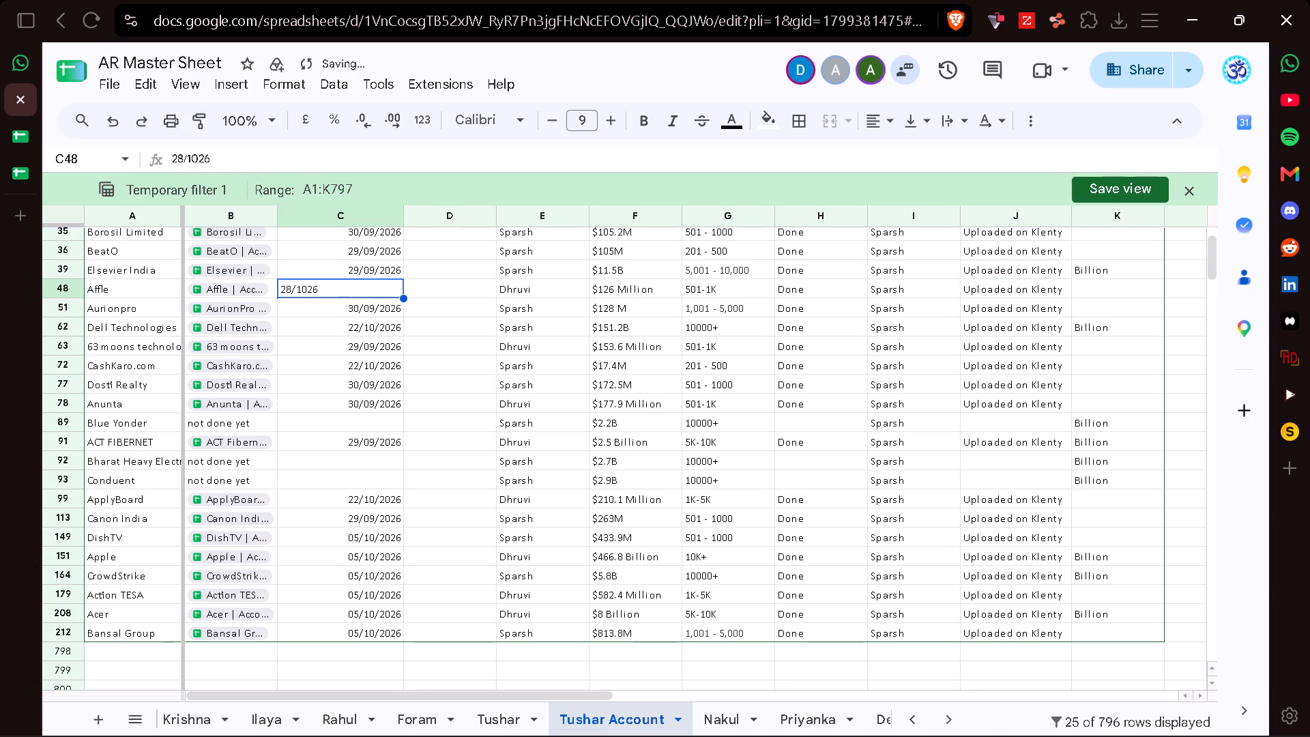
key("BackSpace")
type("28/10")
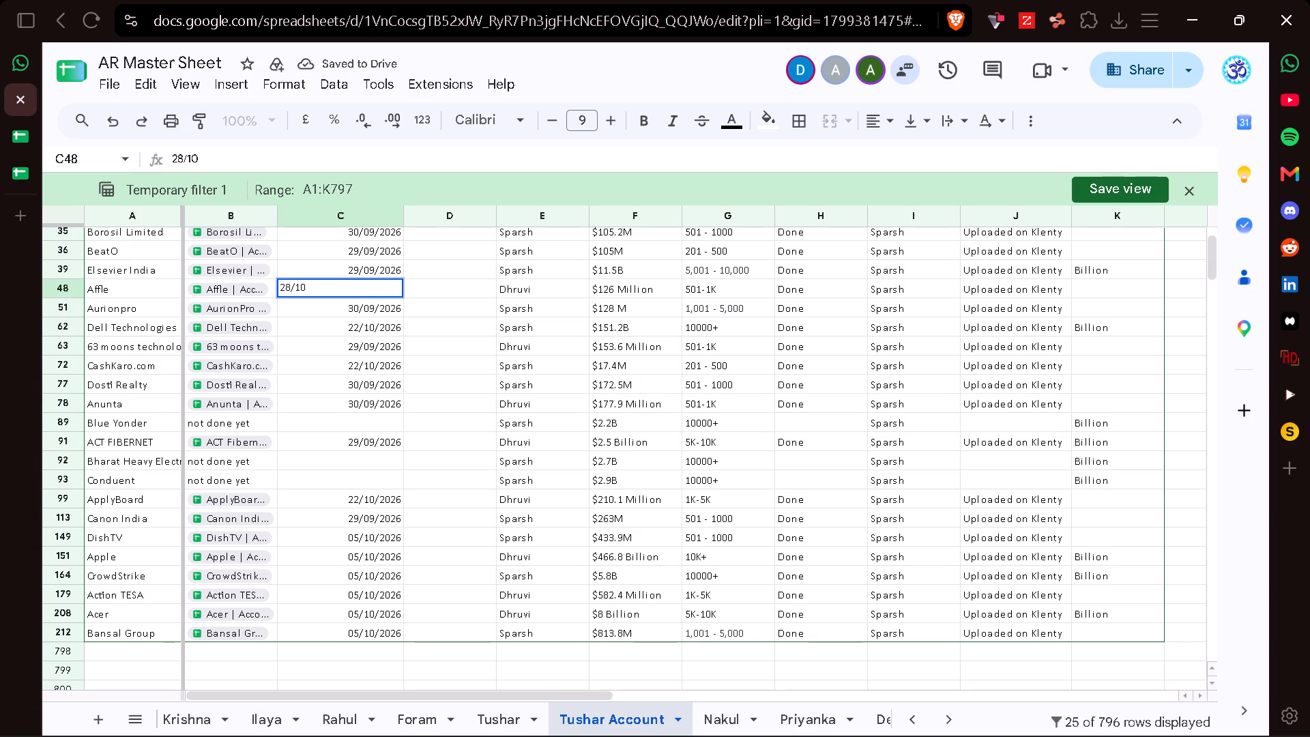
key("slash")
type("2026")
key("Return")
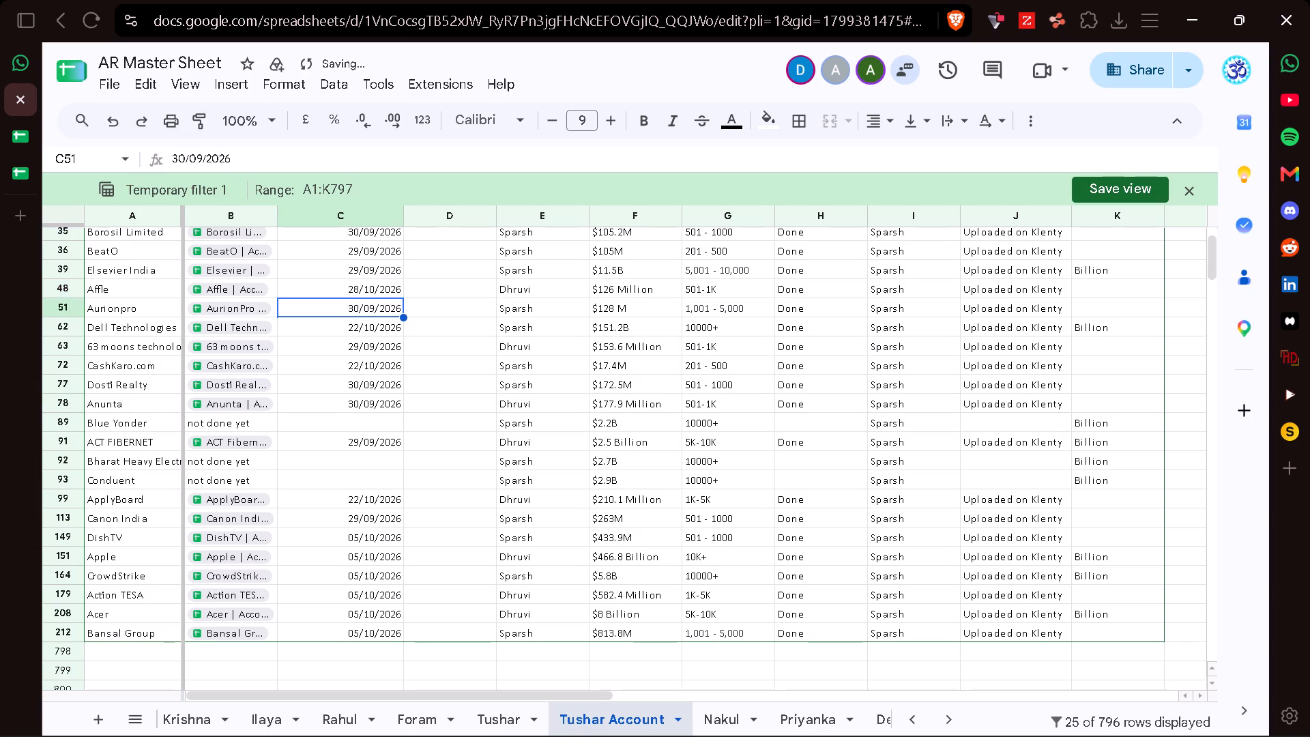
Make a copy of the Affle account research file named "Blue Yonder | Account Research", for the next account not done yet.
scroll(564, 391, "up", 1)
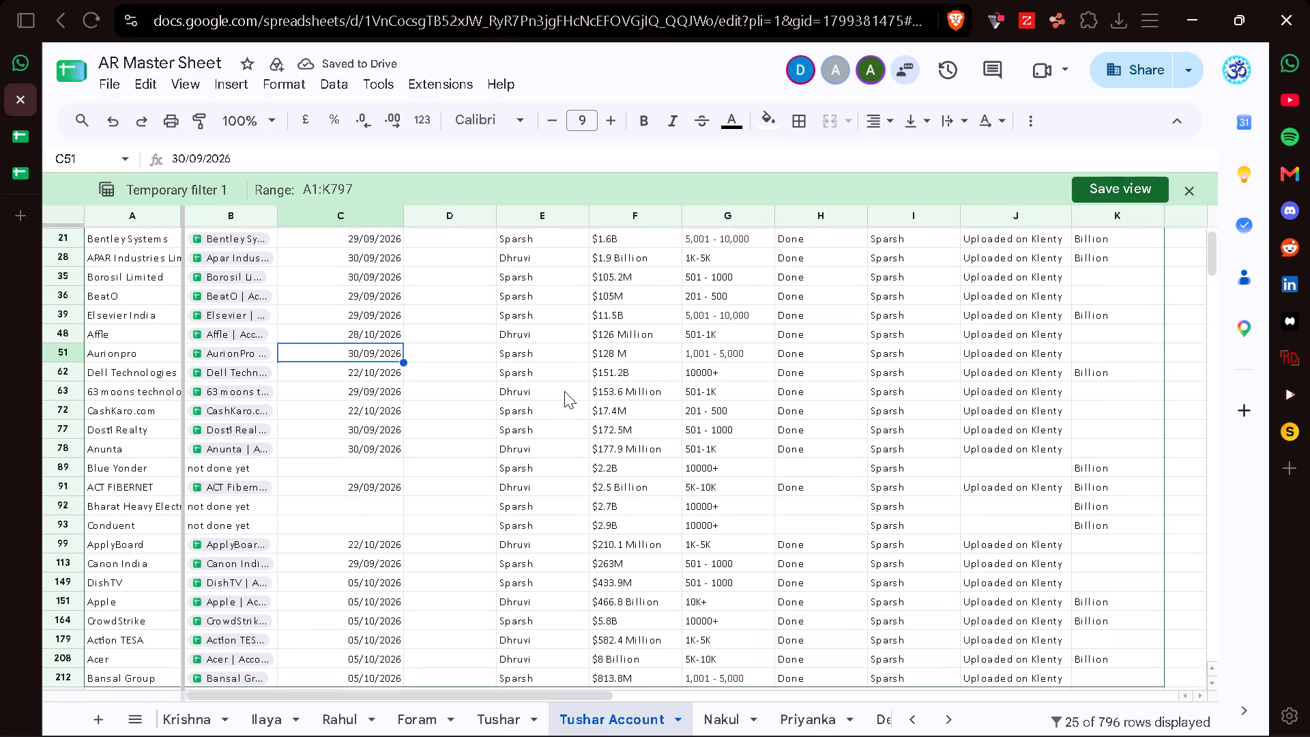
scroll(564, 391, "down", 2)
left_click(370, 350)
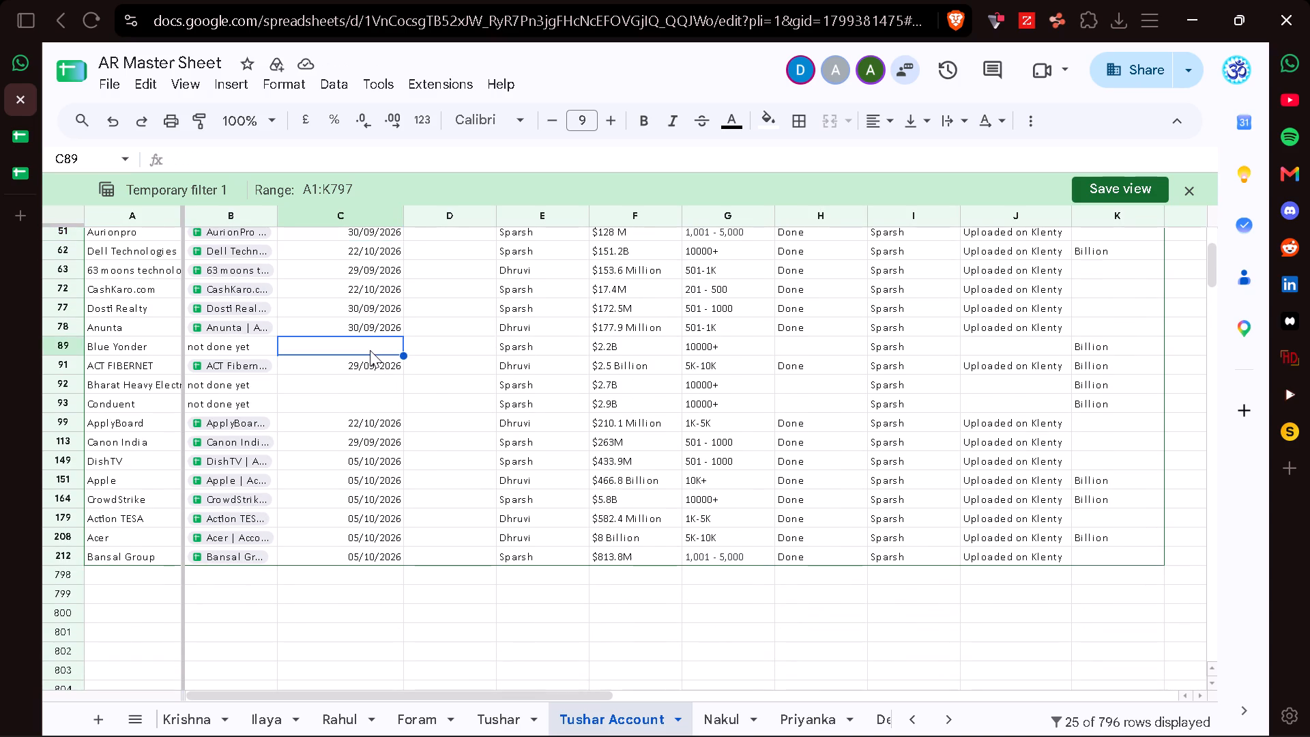
key("Left")
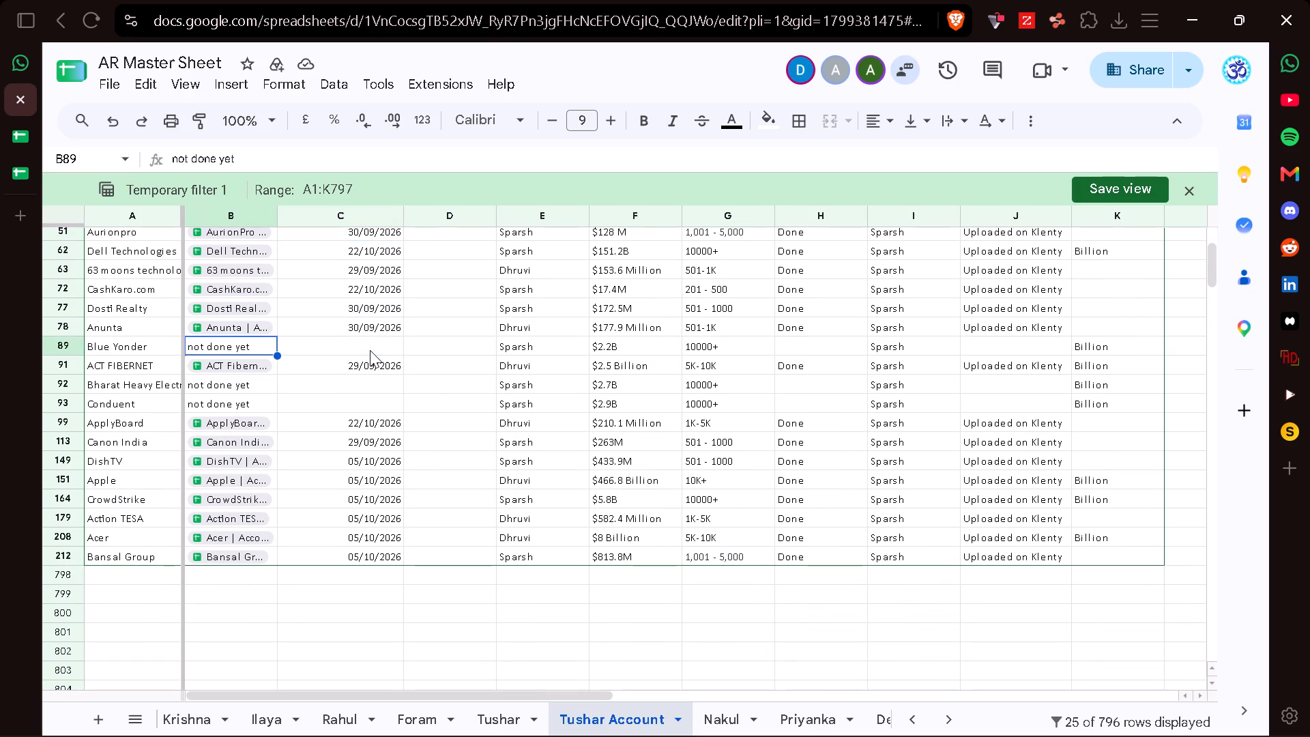
left_click(19, 173)
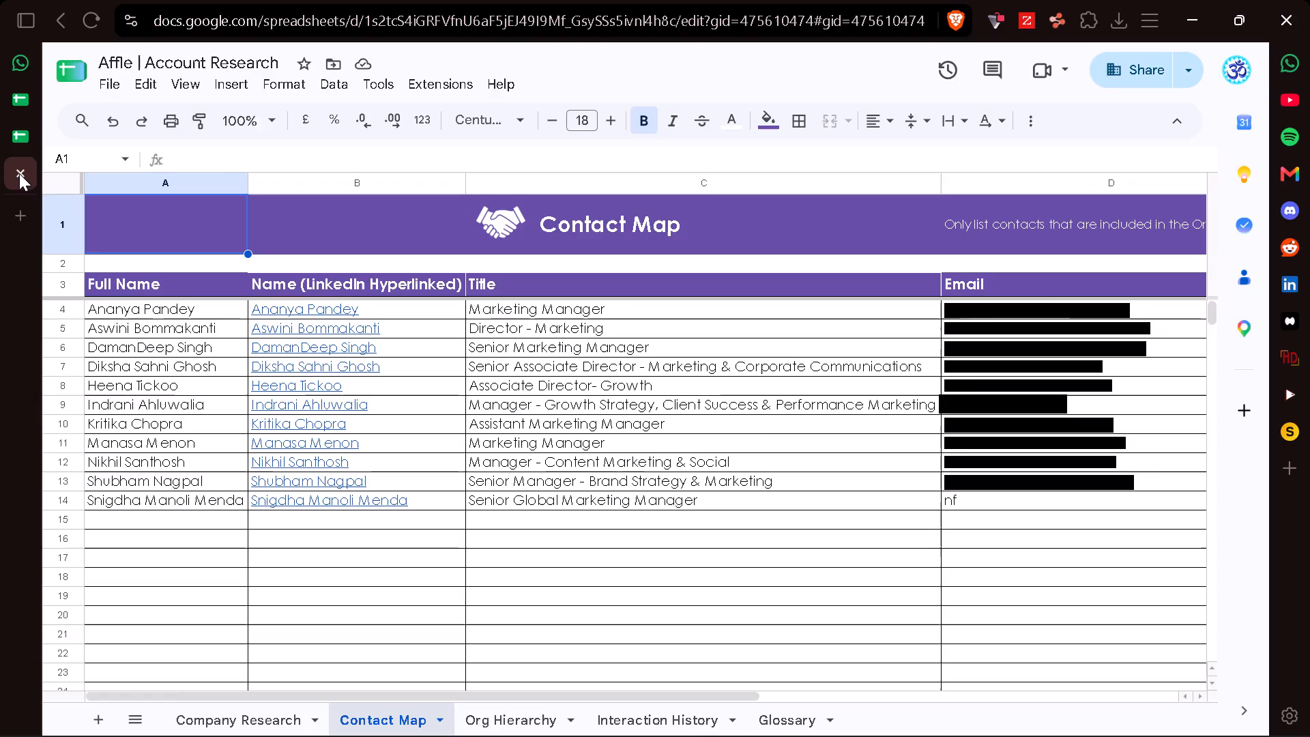
left_click(106, 81)
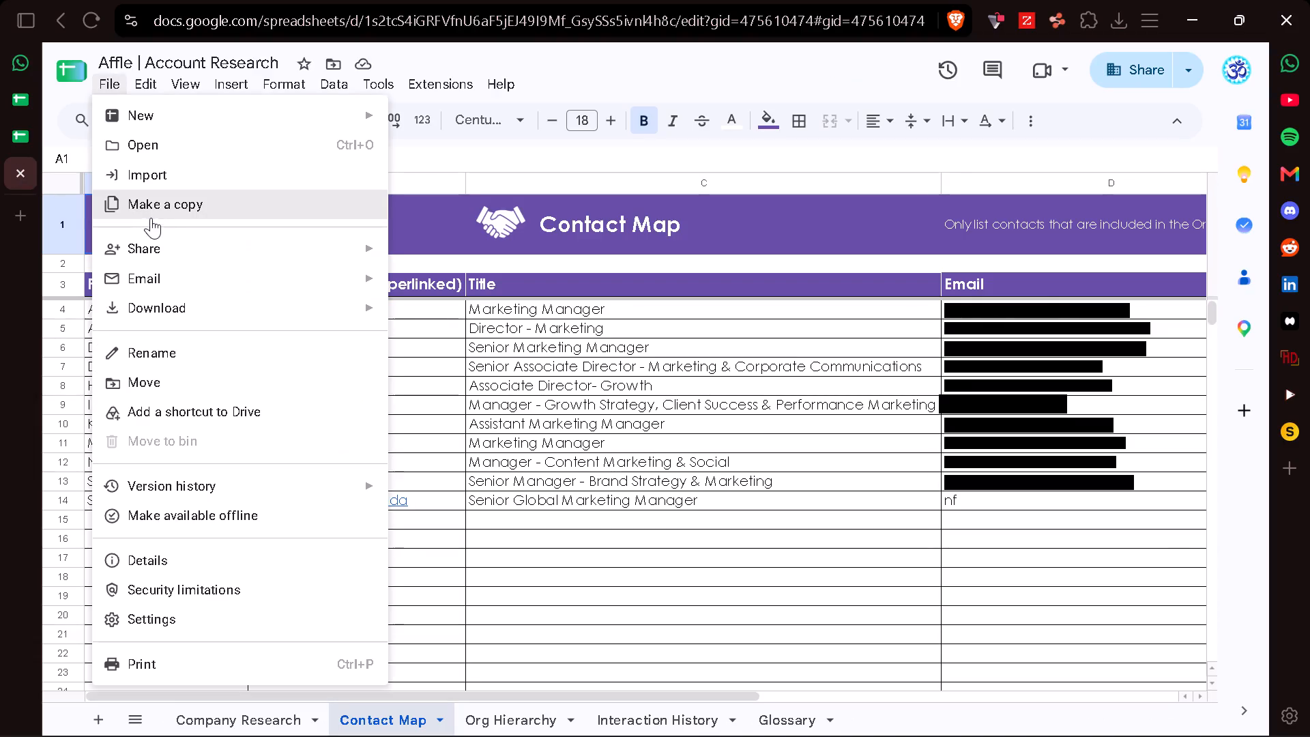
left_click(166, 211)
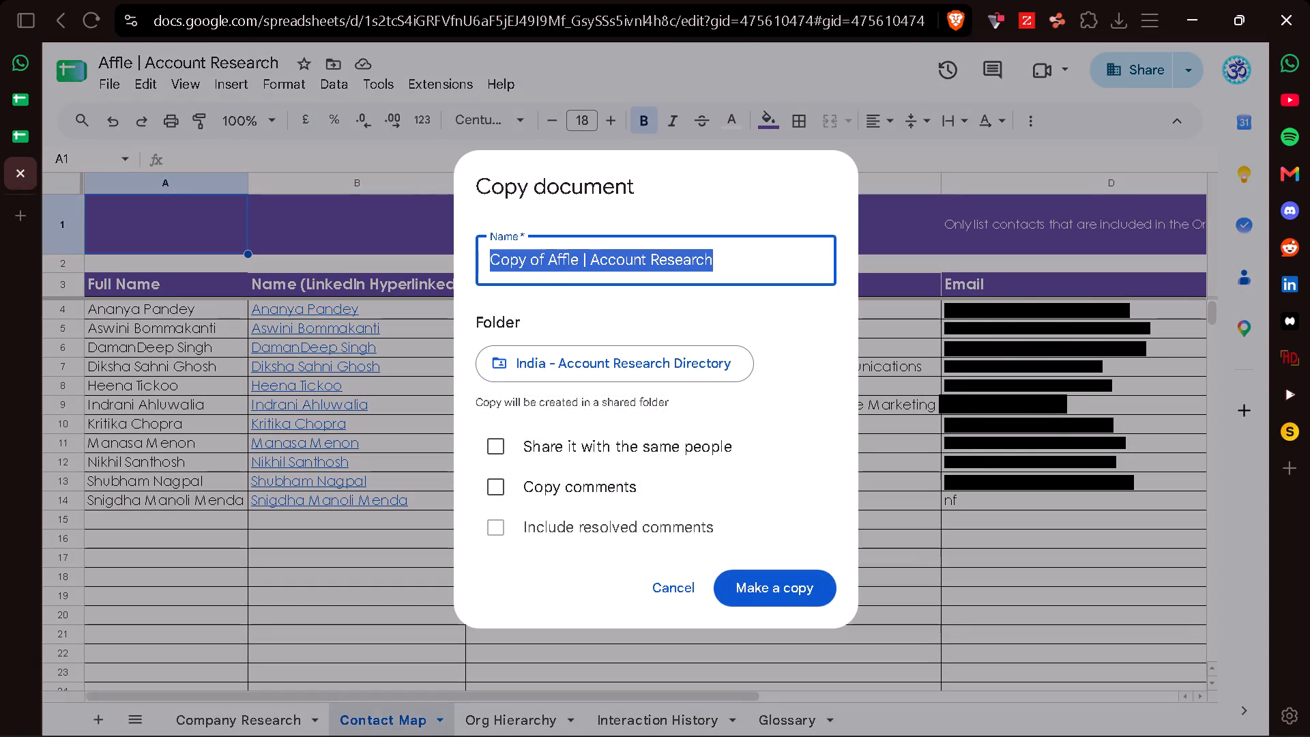
left_click(577, 259)
key("BackSpace")
key("BackSpace")
key("BackSpace")
key("BackSpace")
key("BackSpace")
key("BackSpace")
key("BackSpace")
key("BackSpace")
key("BackSpace")
key("BackSpace")
key("BackSpace")
key("BackSpace")
key("BackSpace")
key("BackSpace")
key("BackSpace")
key("BackSpace")
key("BackSpace")
key("BackSpace")
key("BackSpace")
key("BackSpace")
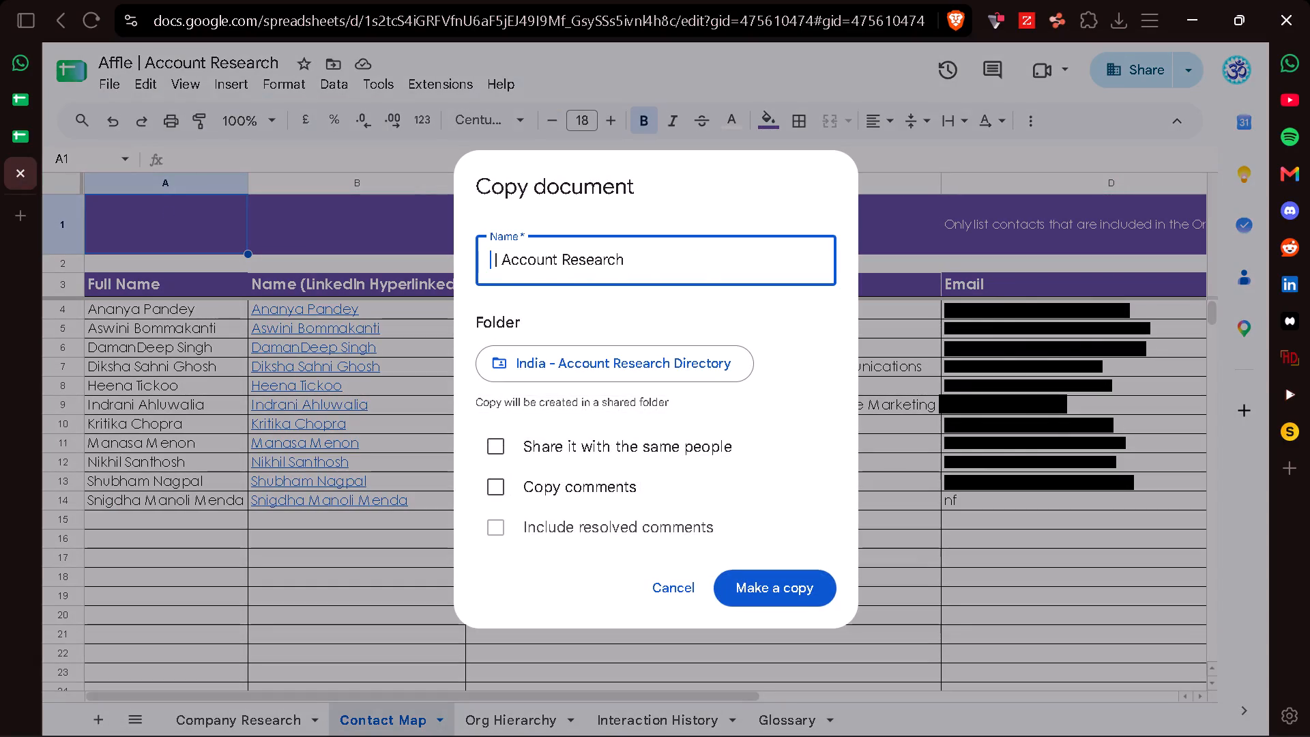
type("Bule")
key("BackSpace")
key("BackSpace")
key("BackSpace")
type("lue")
key("space")
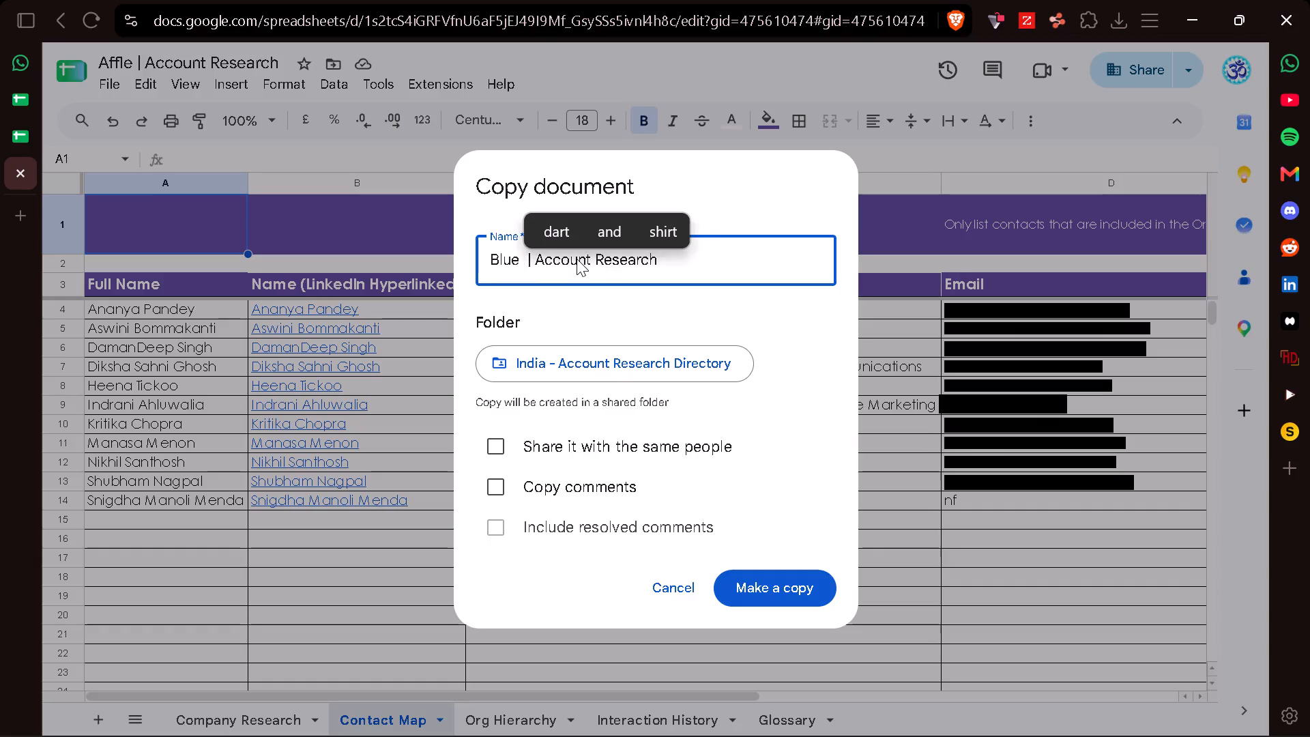
type("Yonder")
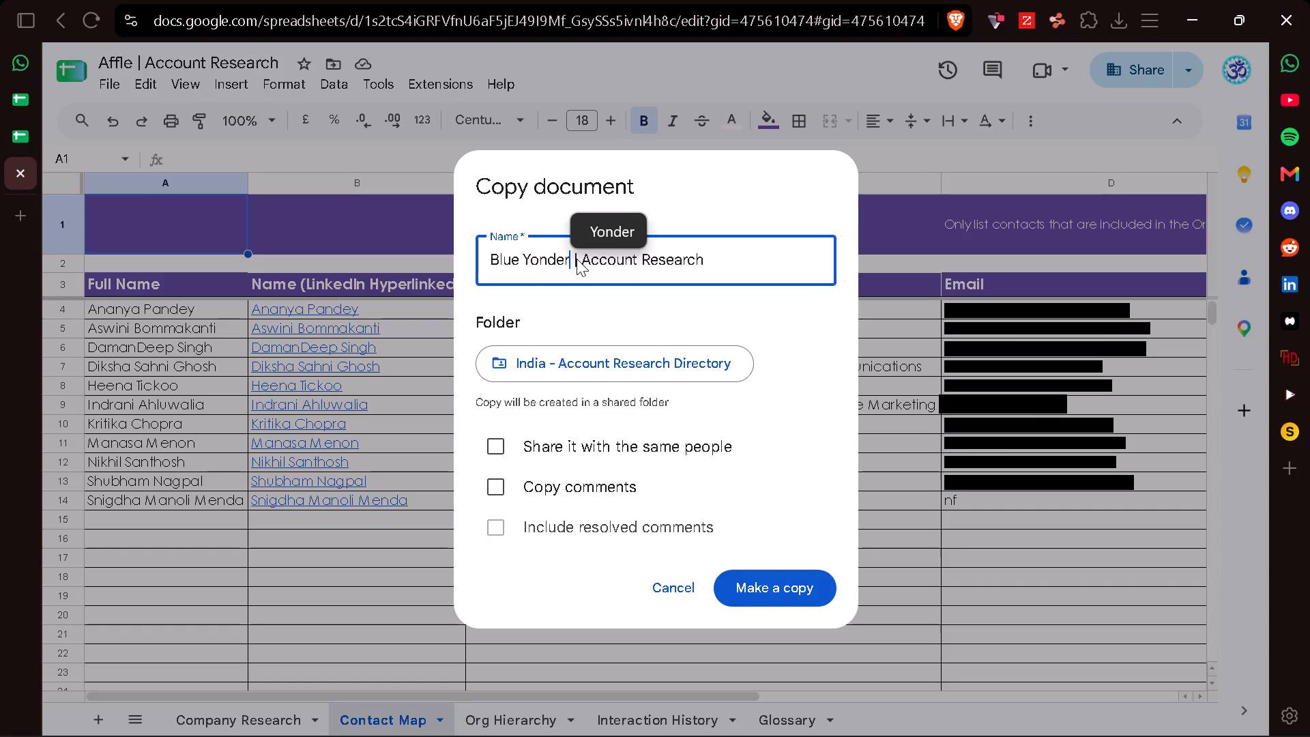
left_click(775, 575)
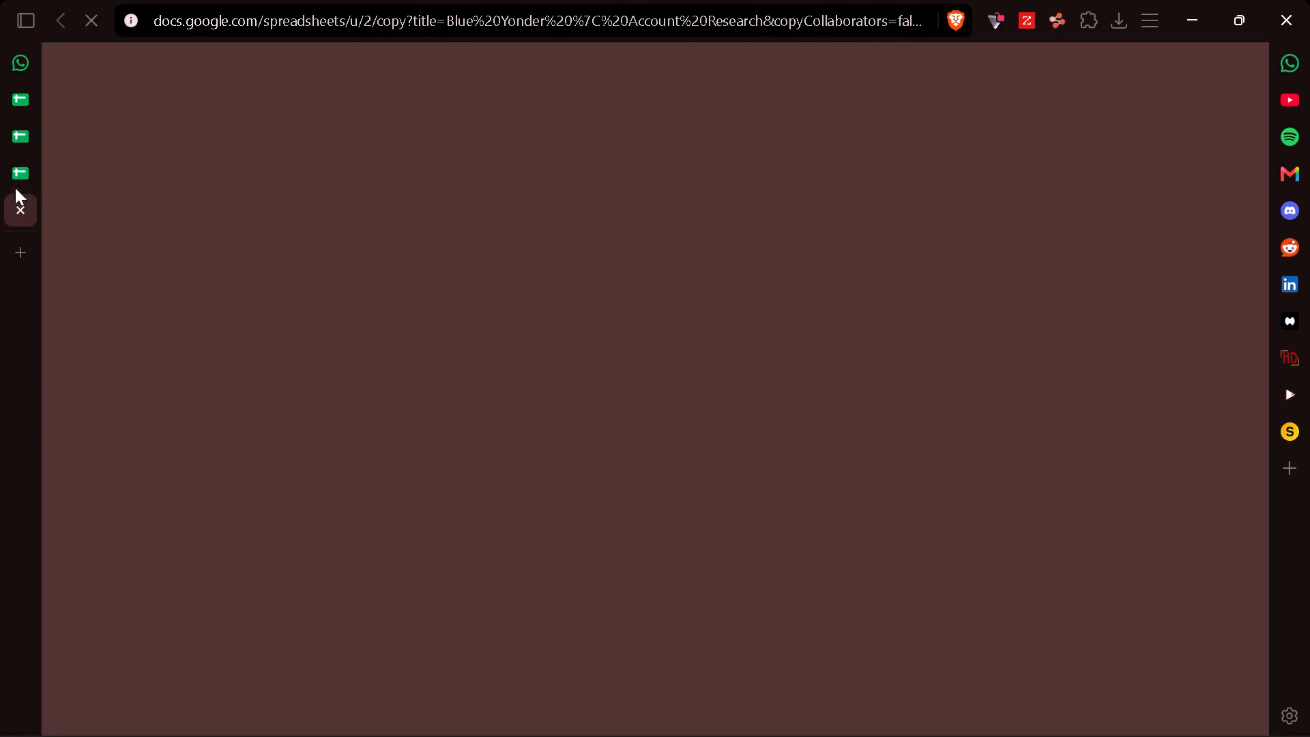
Close the Affle account research file.
left_click(21, 170)
left_click(20, 169)
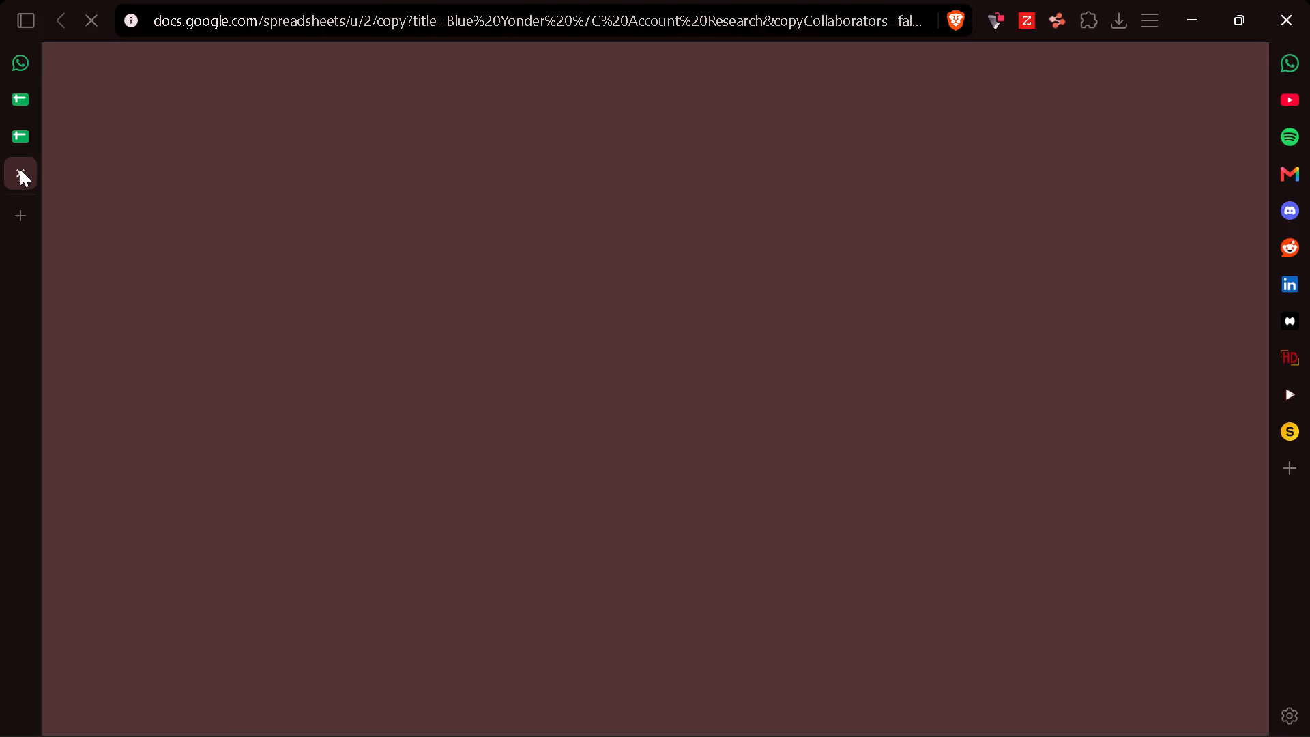
In the new Blue Yonder research file, set the Company Name to Blue Yonder on the Company Research sheet.
left_click(19, 104)
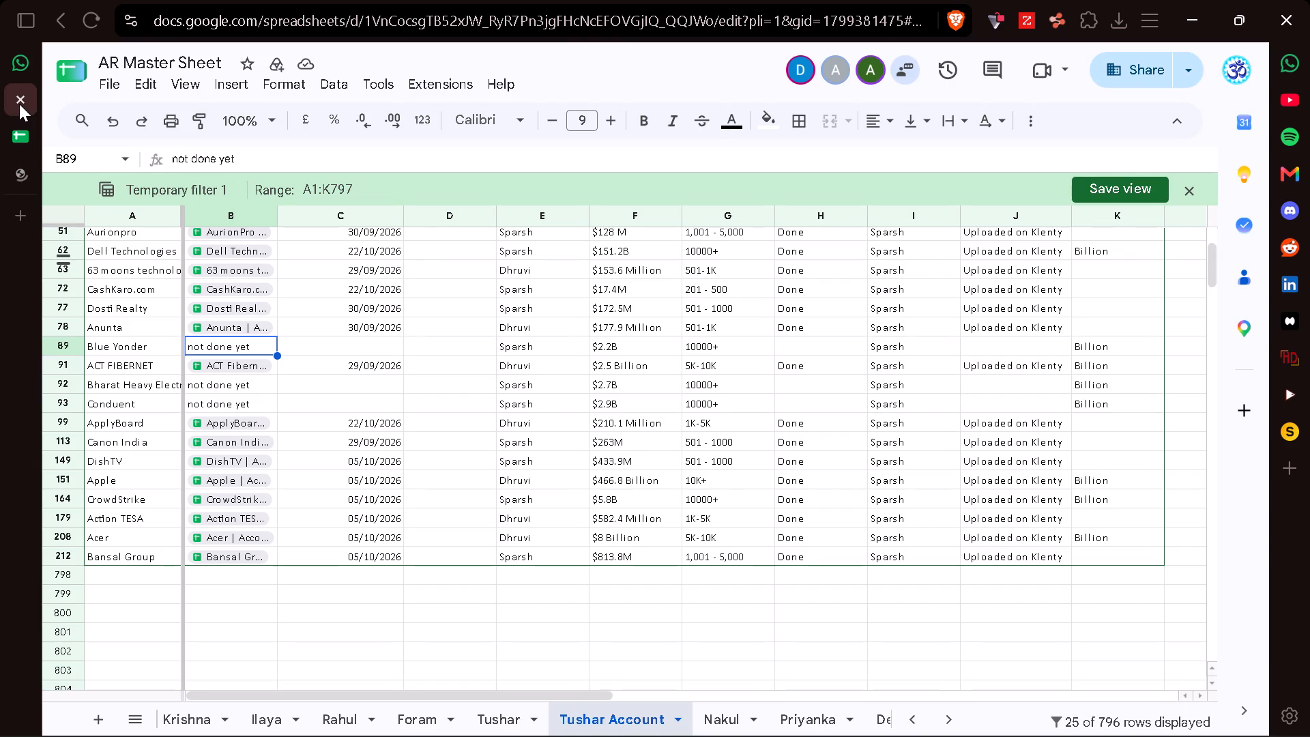
left_click(16, 178)
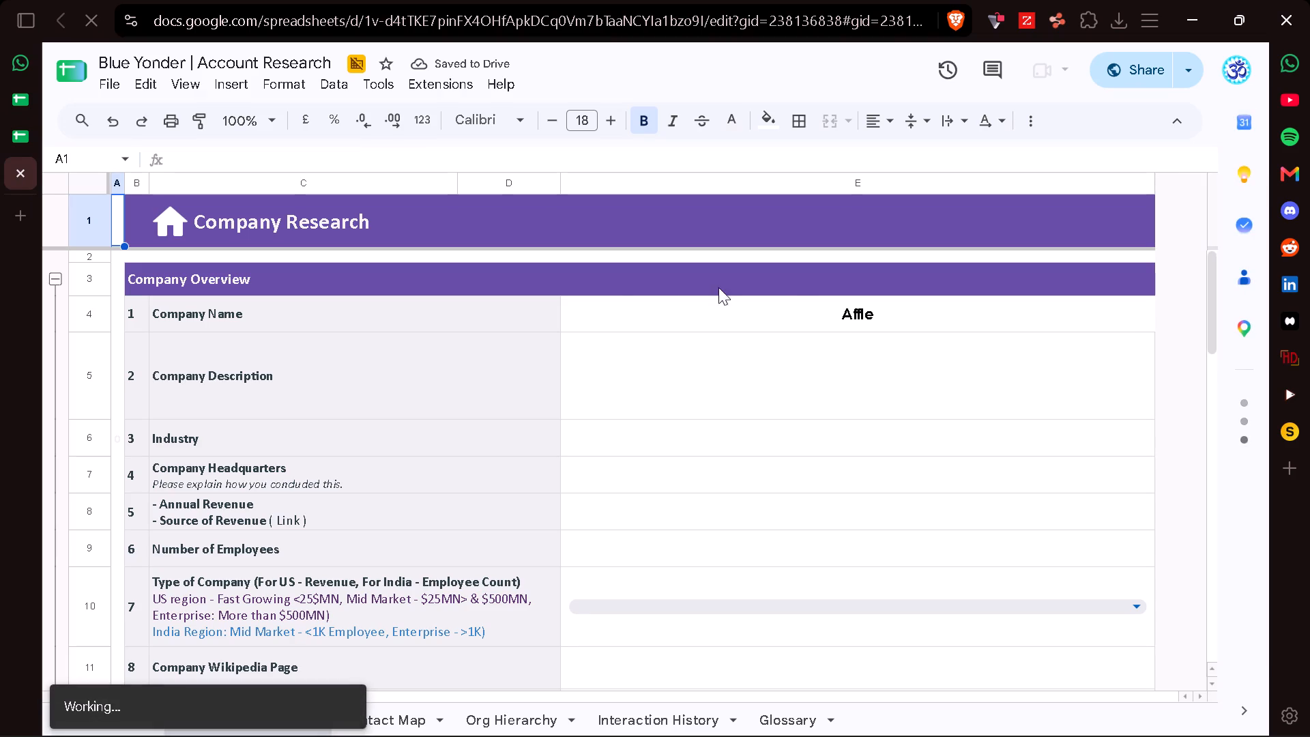
left_click(803, 302)
key("BackSpace")
type("Blue Yonder")
key("Return")
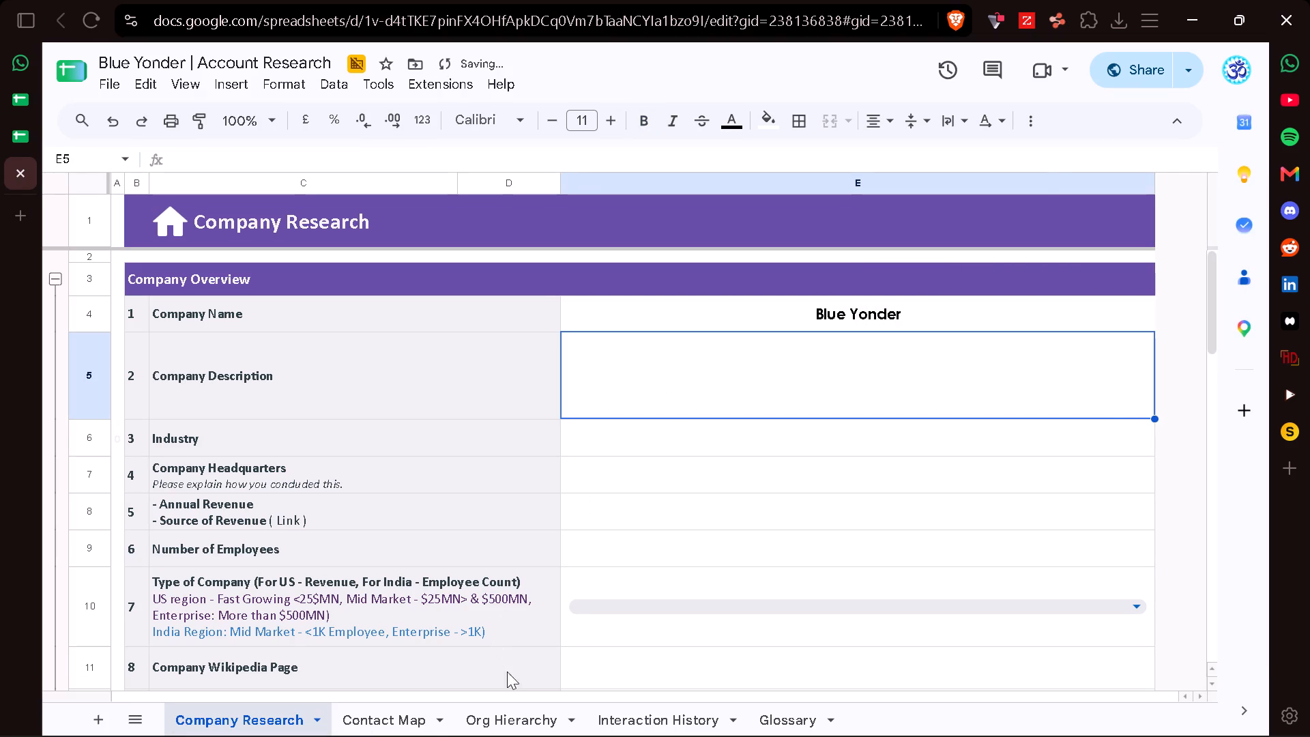
Clear all the leftover Affle contact entries from row 4 down in the Blue Yonder file's Contact Map.
left_click(405, 734)
left_click(145, 310)
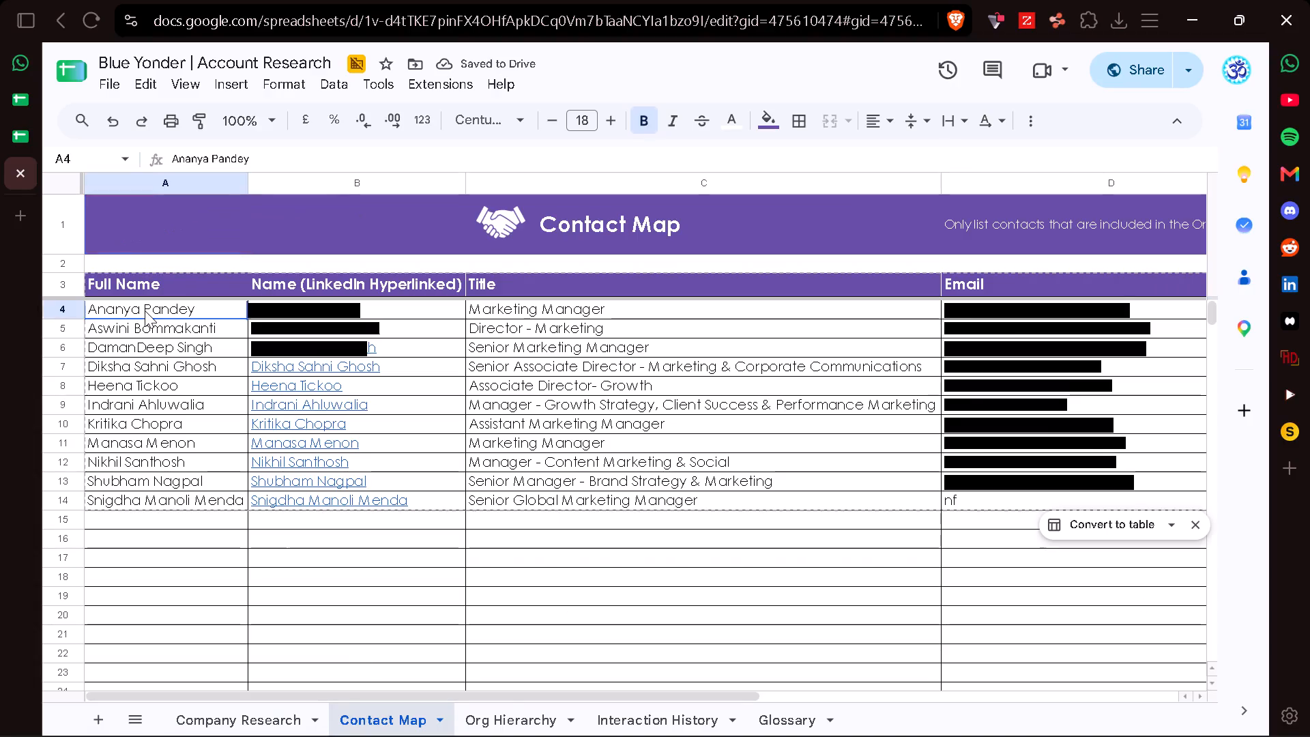
key("ctrl+shift+Down")
key("ctrl+shift+Right")
key("BackSpace")
scroll(636, 396, "right", 5)
left_click(201, 312)
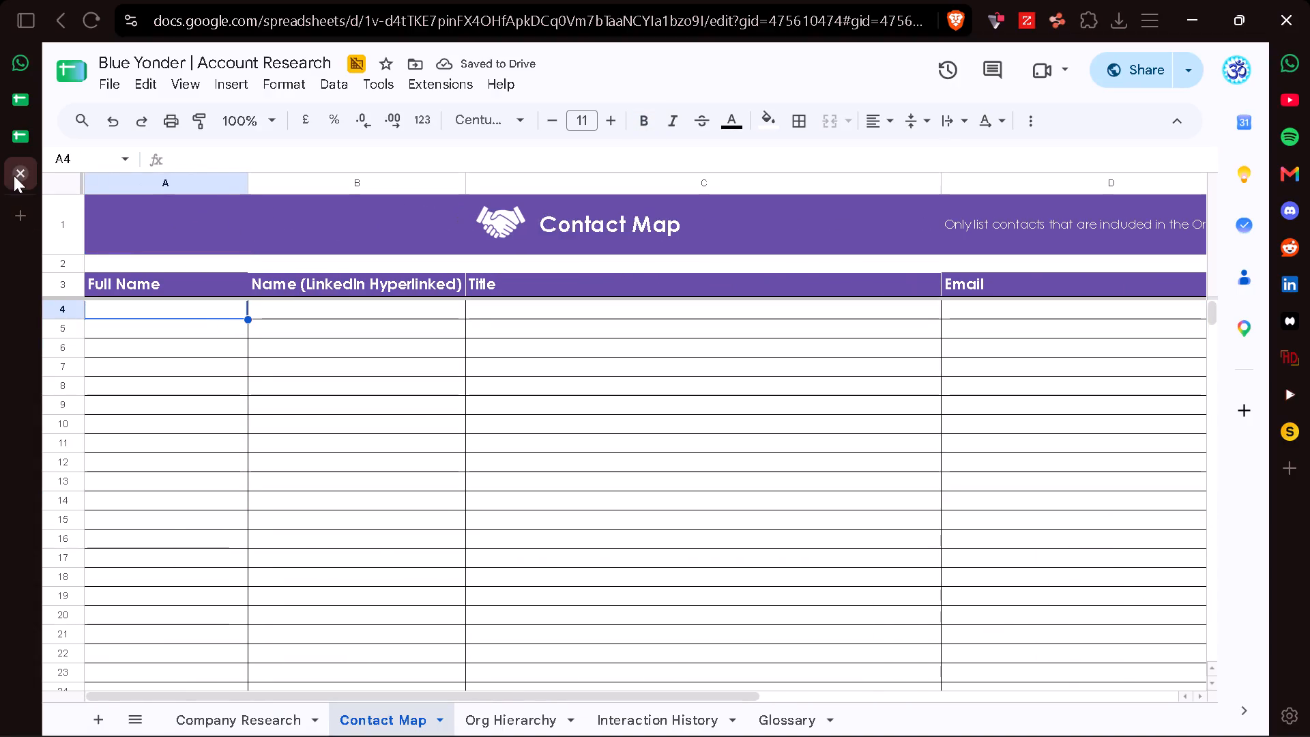
Open LinkedIn Recruiter from a new browser tab and close the LinkedIn feed.
left_click(20, 201)
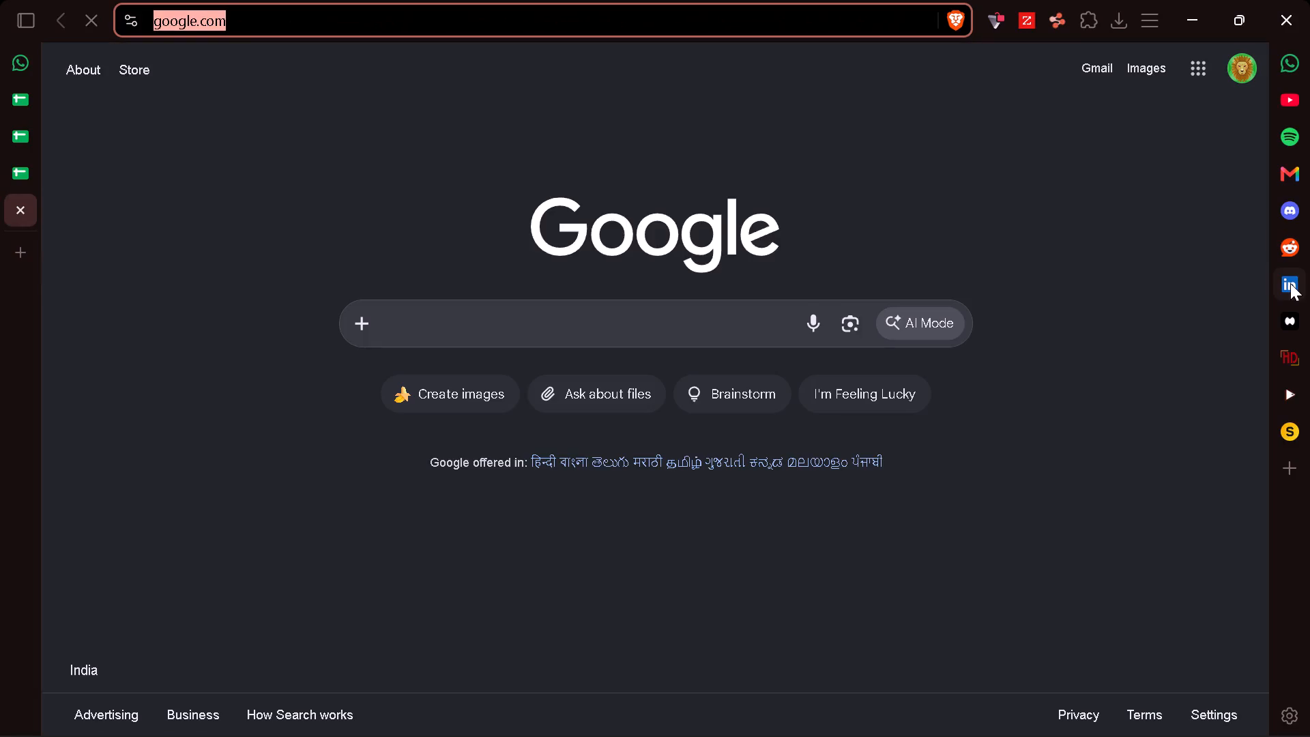
left_click(1290, 283)
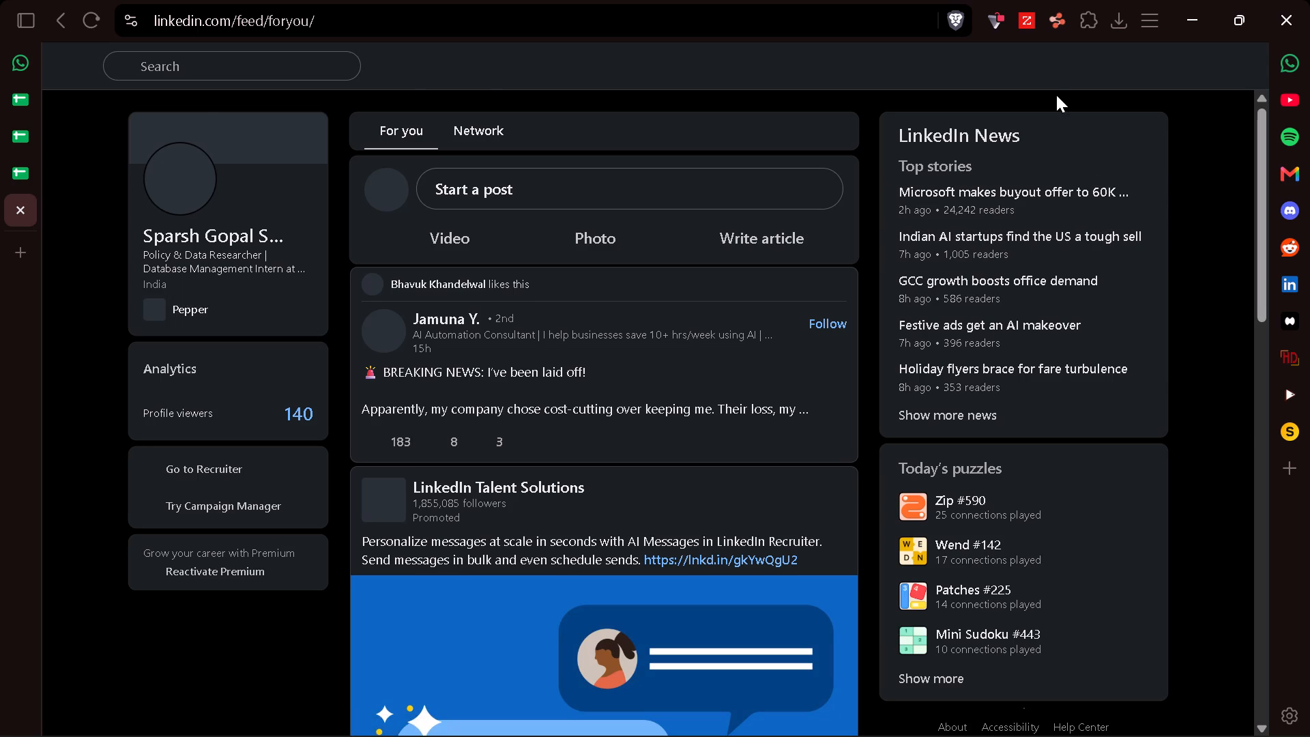
left_click(1210, 64)
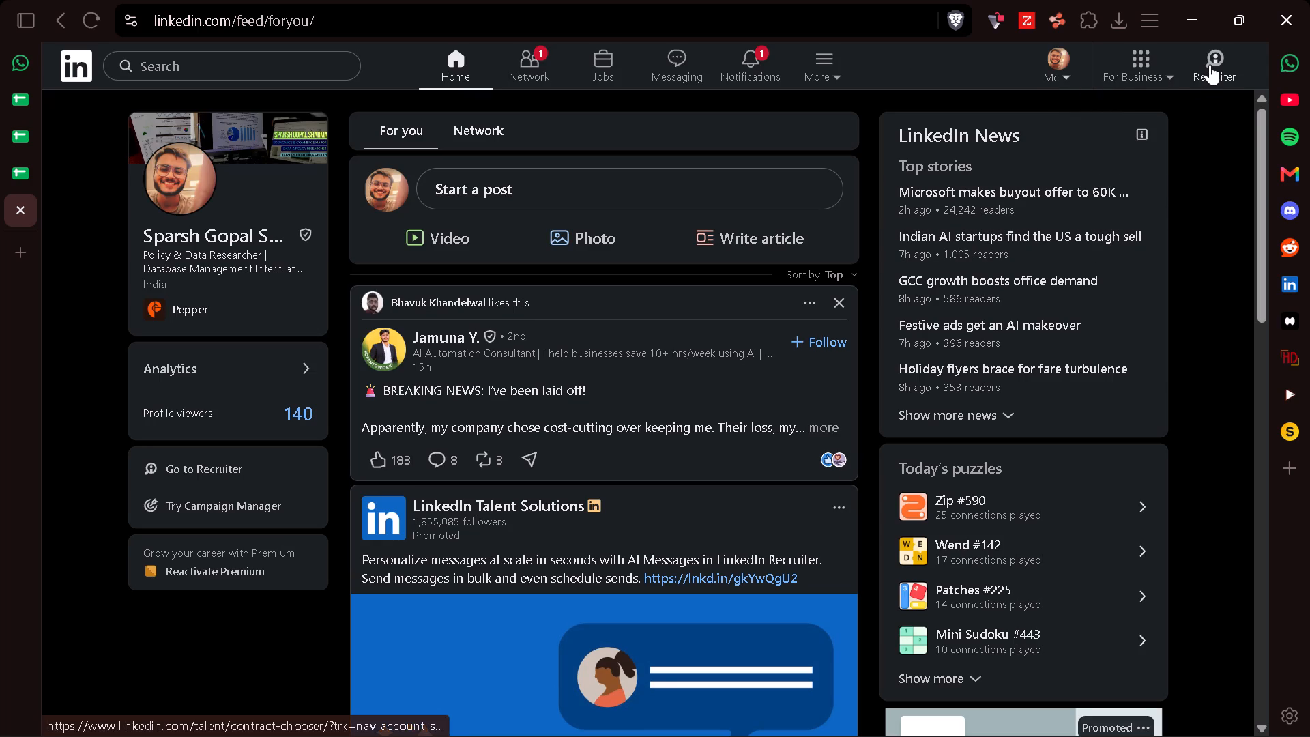
double_click(21, 205)
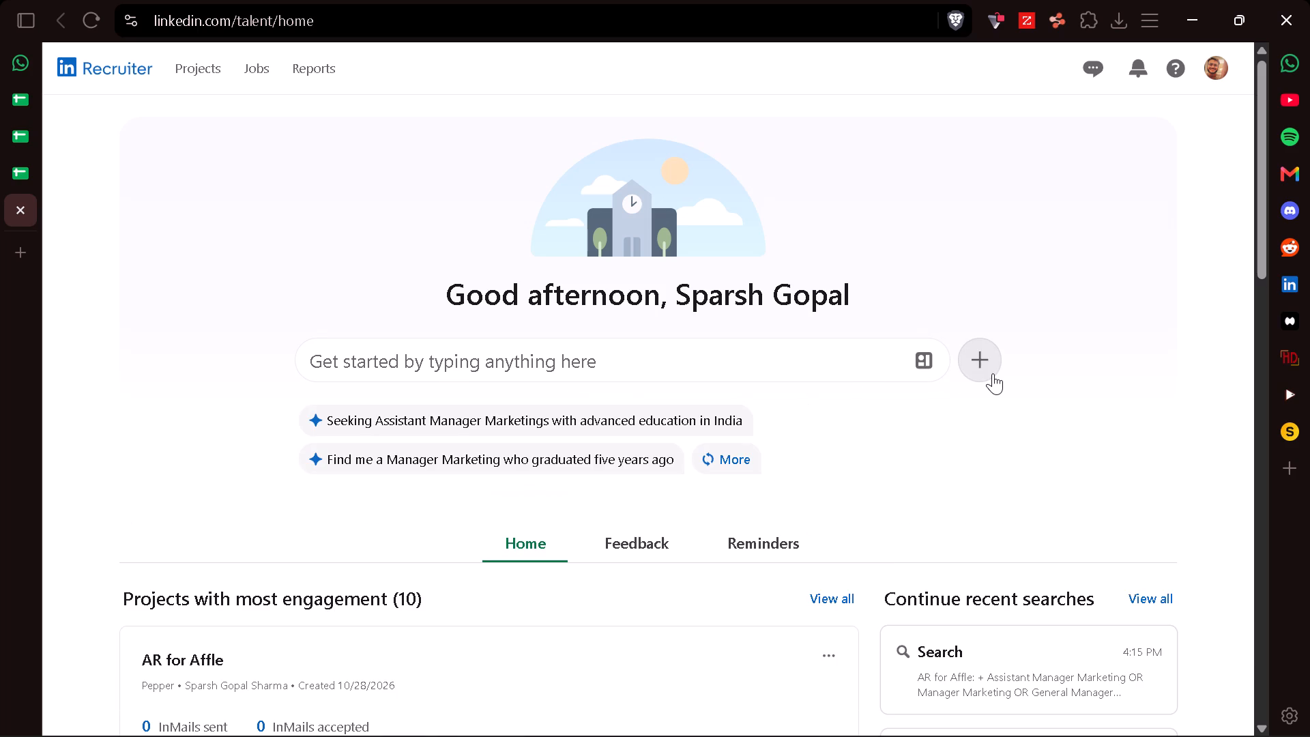
Create a new Recruiter project named AR for Blue Yonder.
left_click(993, 373)
left_click(868, 458)
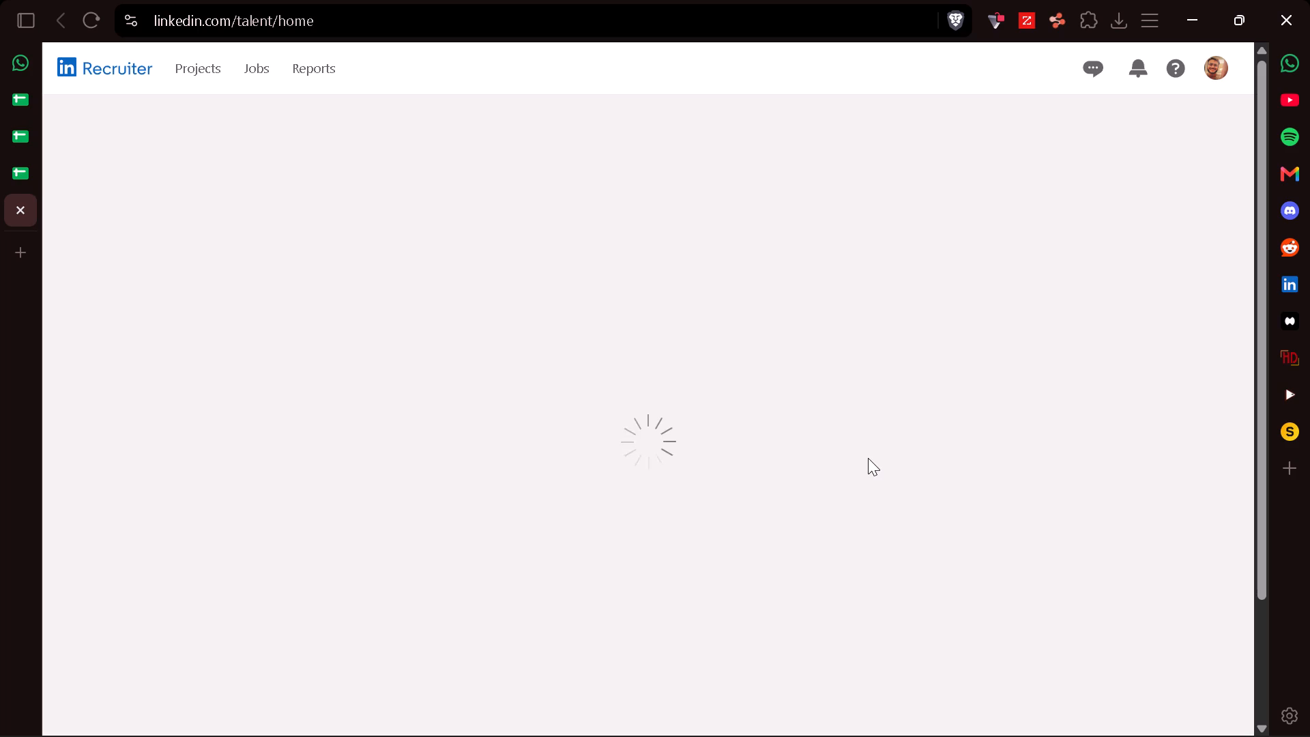
left_click(231, 314)
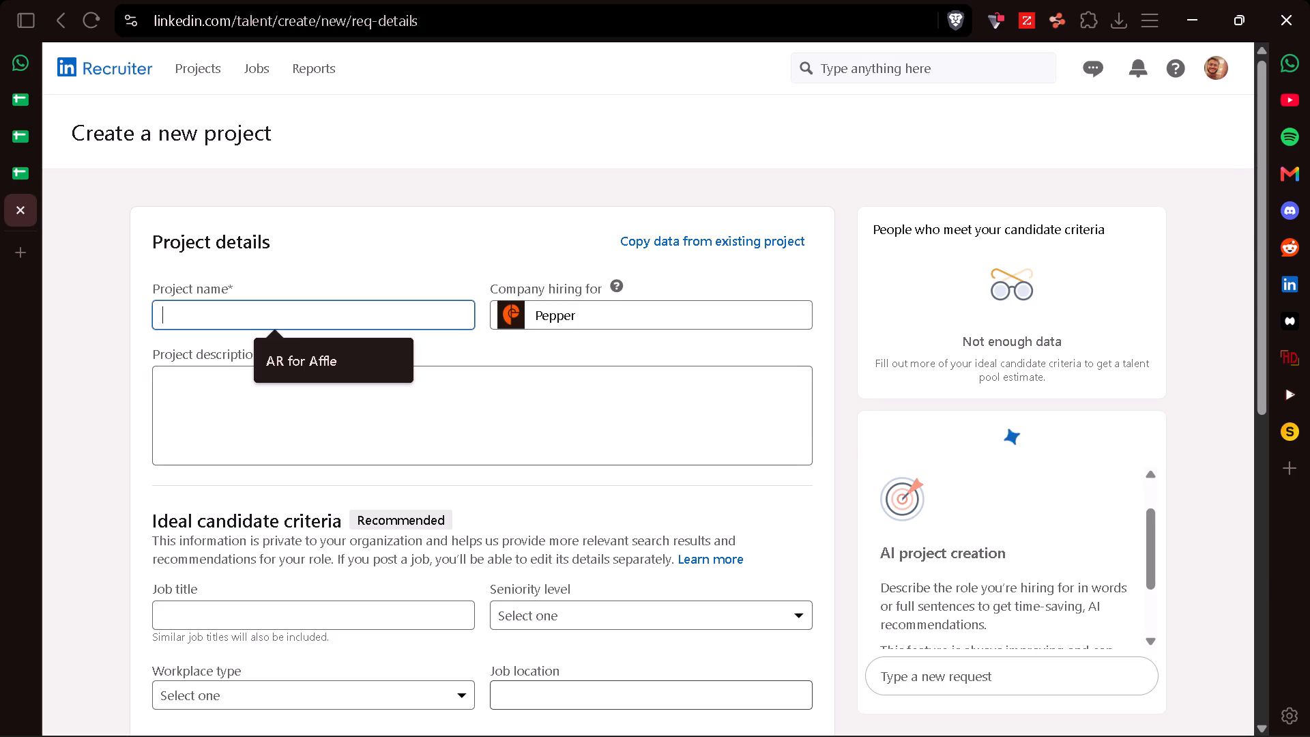
left_click(388, 356)
left_click(304, 321)
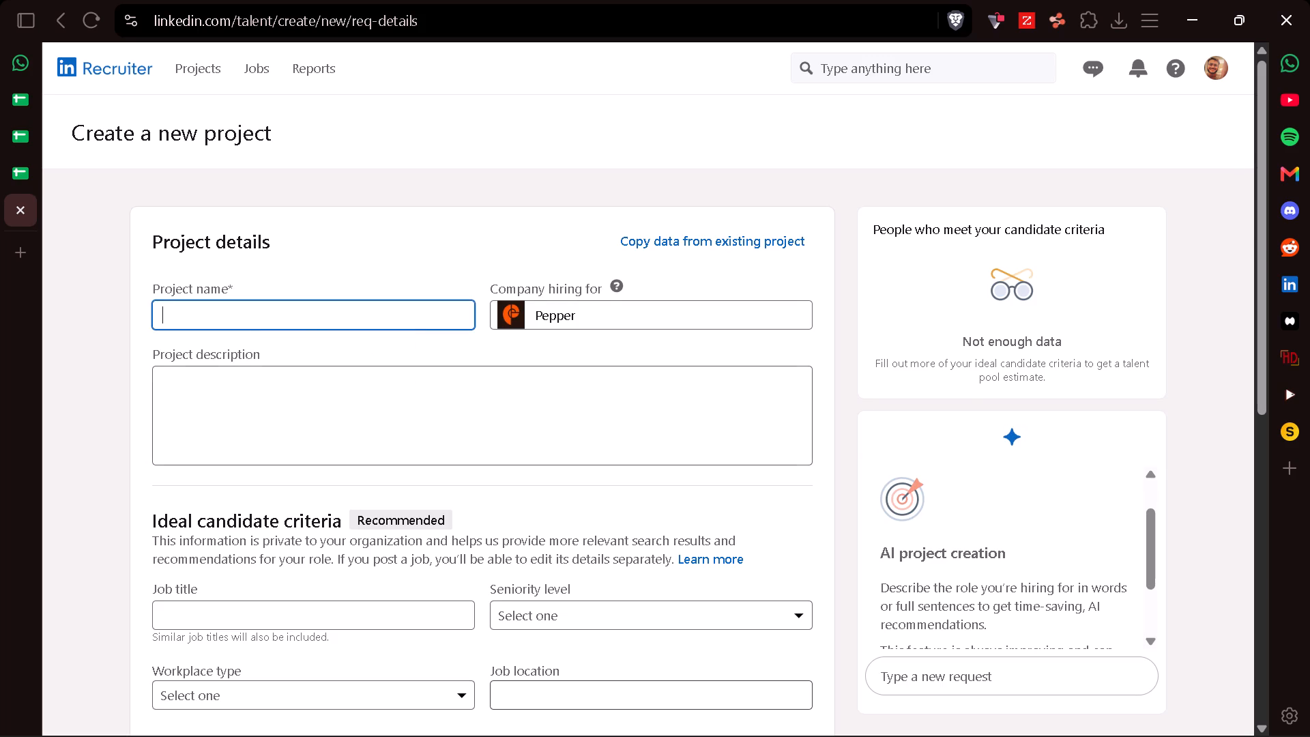
type("AR for Blue Yonder")
scroll(304, 321, "down", 4)
scroll(480, 493, "down", 4)
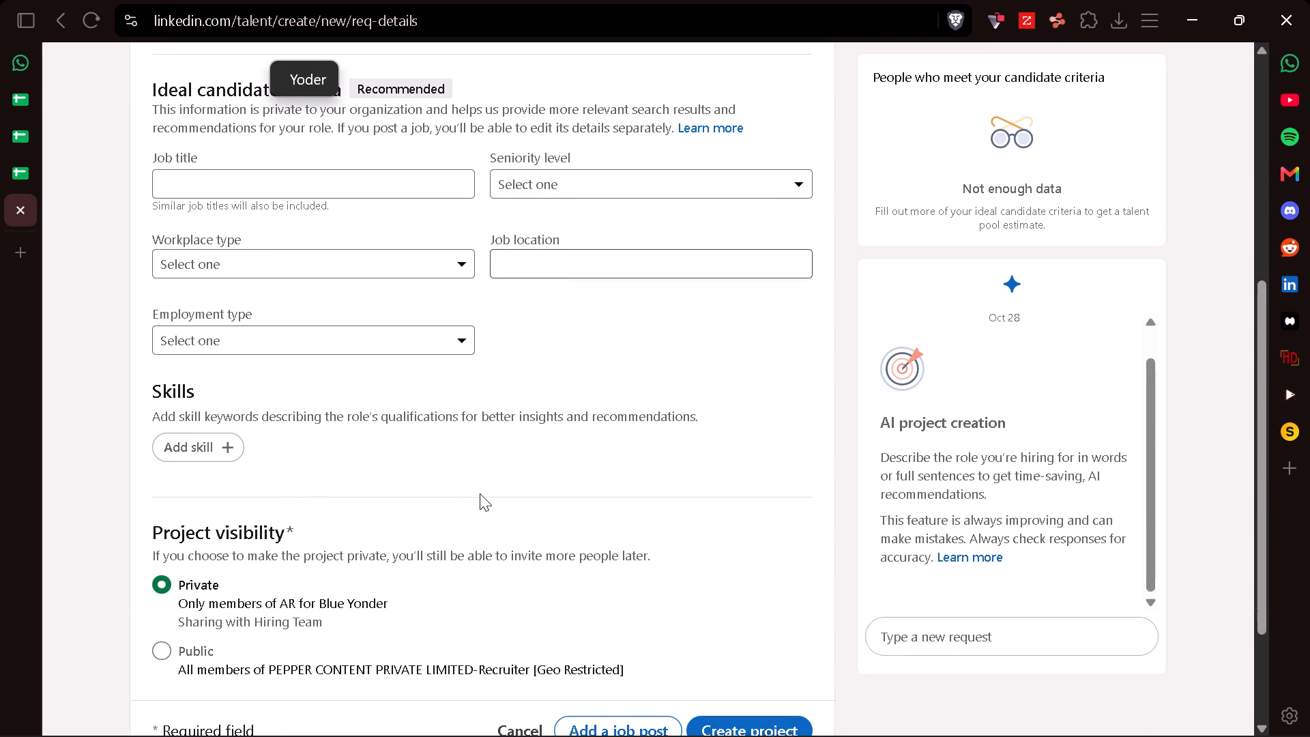
left_click(768, 709)
left_click(765, 716)
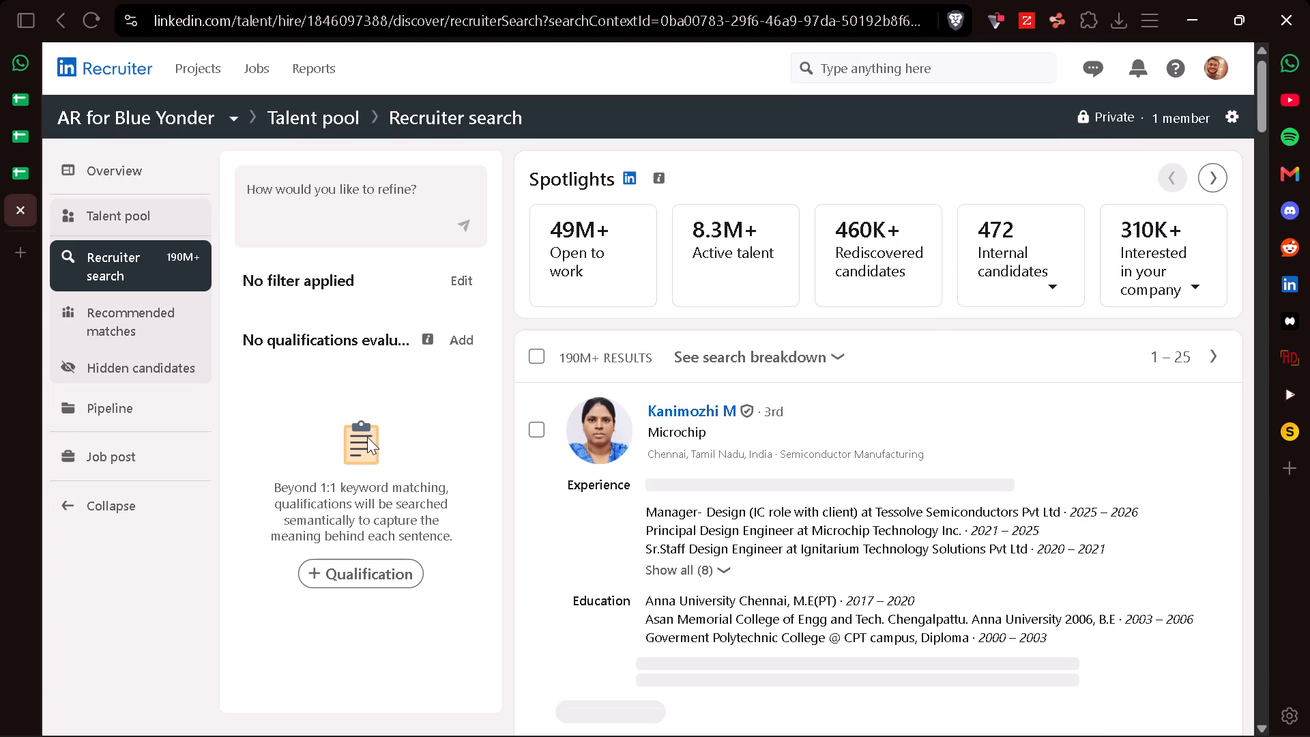
Apply the saved custom filter "main" to the project's Recruiter search.
left_click(467, 280)
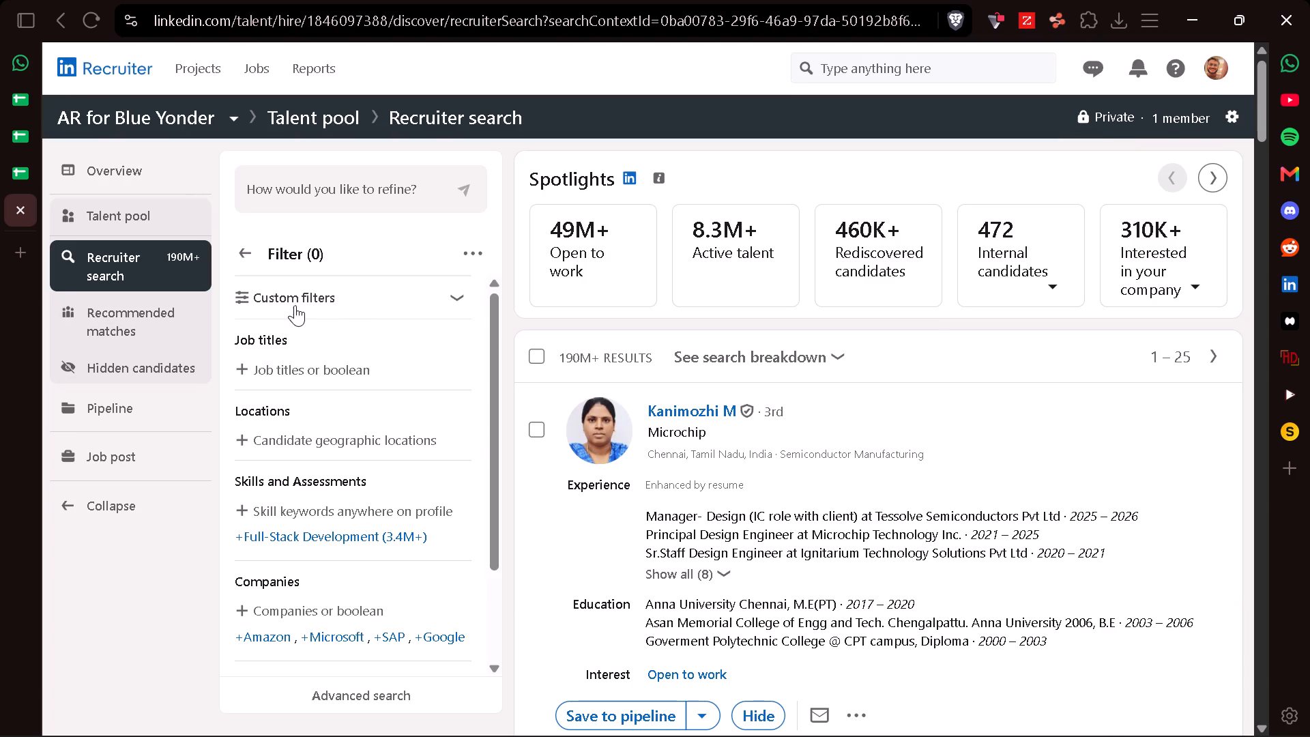
left_click(299, 304)
left_click(265, 329)
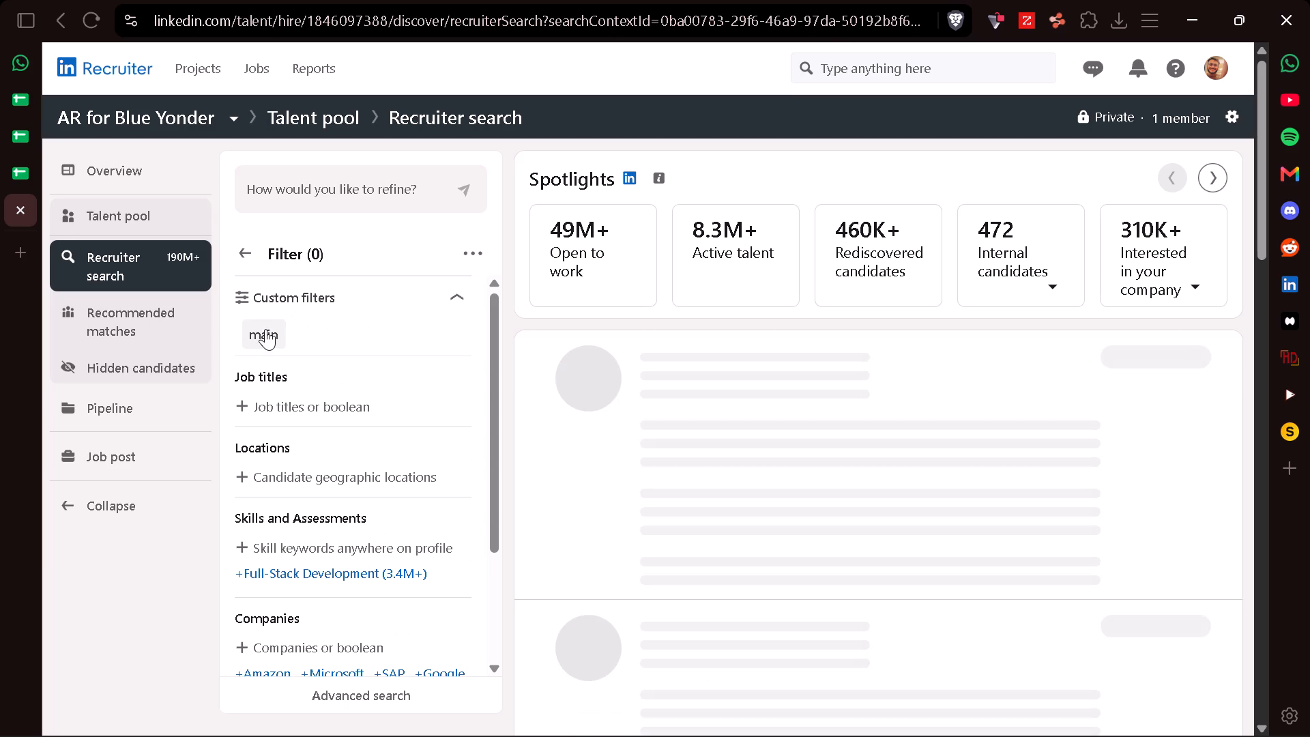
Replace Justdial in the search's company filter with Blue Yonder, with the preference set to Current.
scroll(343, 472, "down", 8)
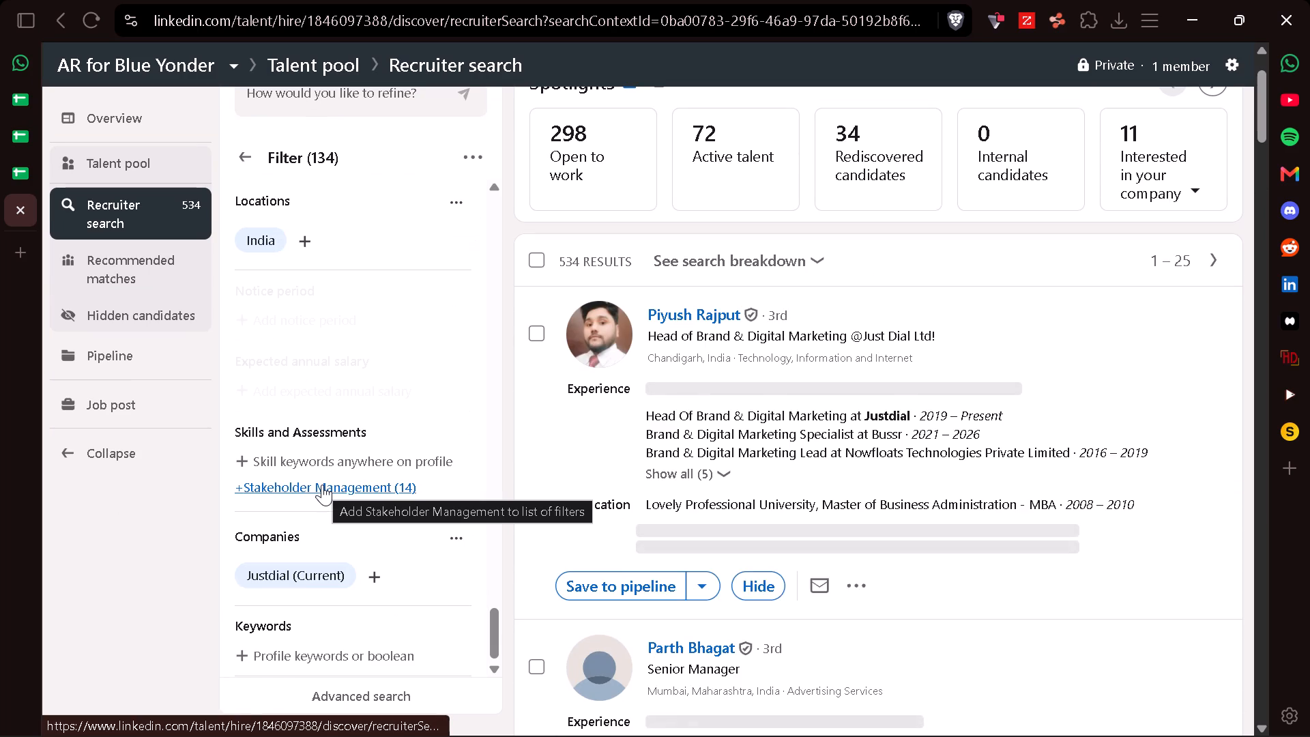
left_click(347, 577)
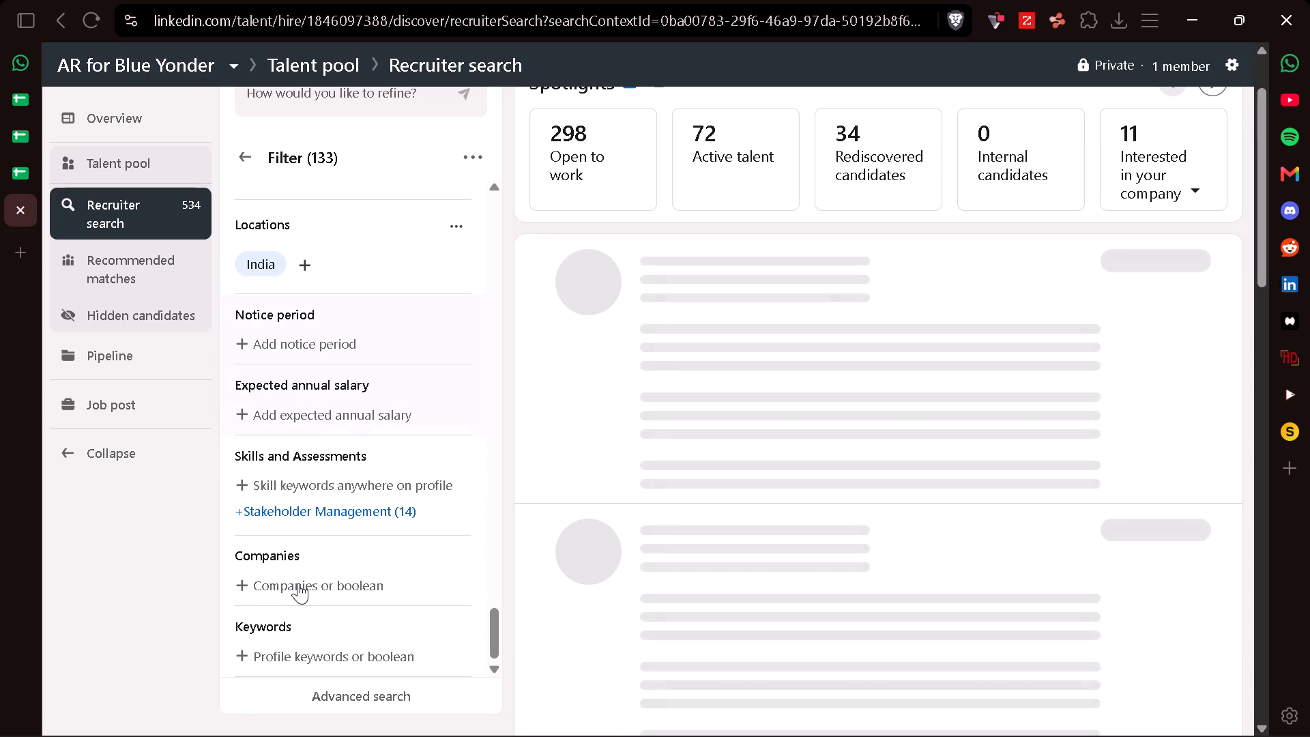
left_click(298, 583)
type("Blue YOnde")
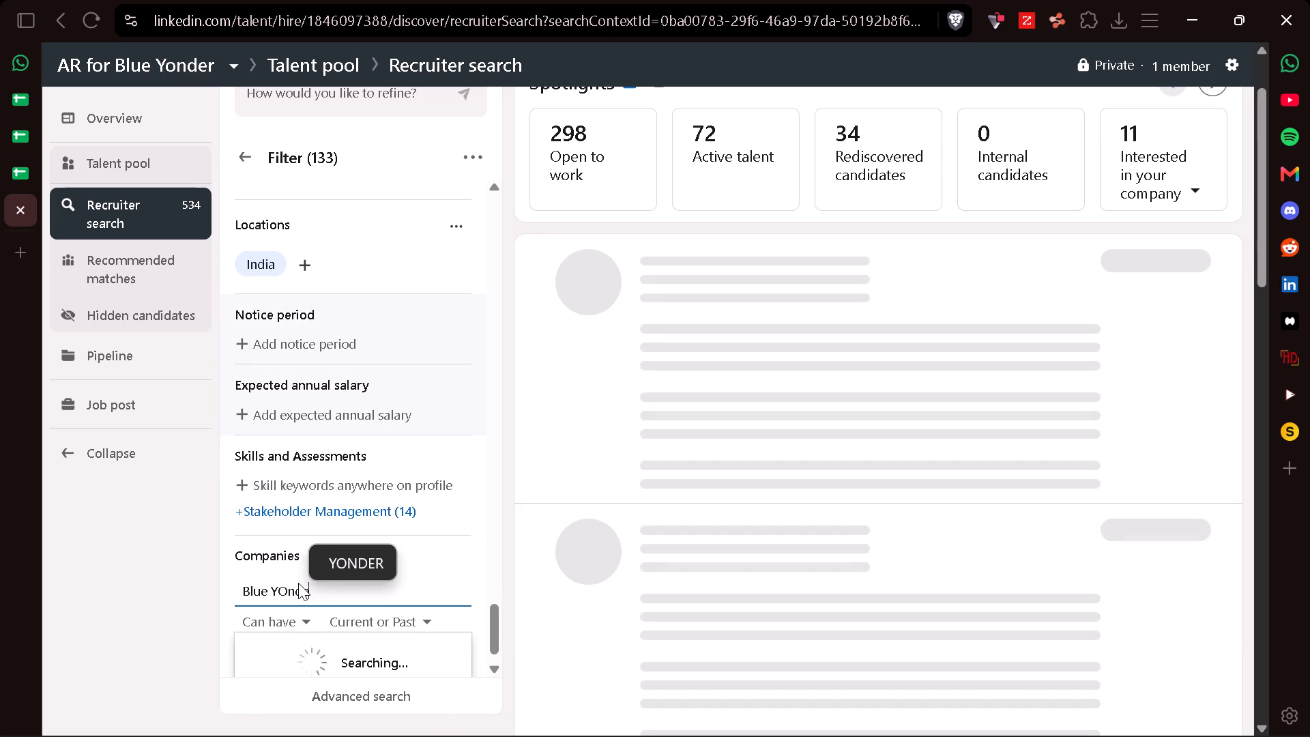
scroll(294, 523, "down", 1)
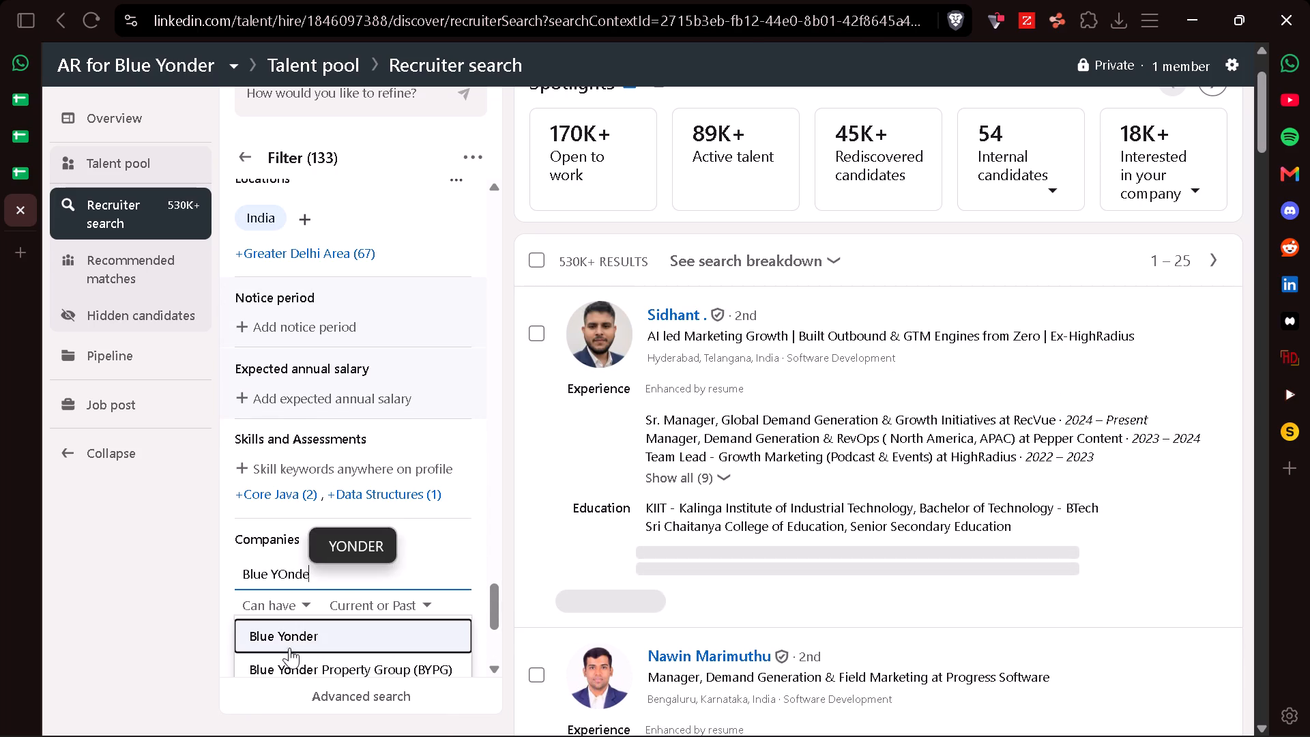
left_click(285, 641)
left_click(453, 547)
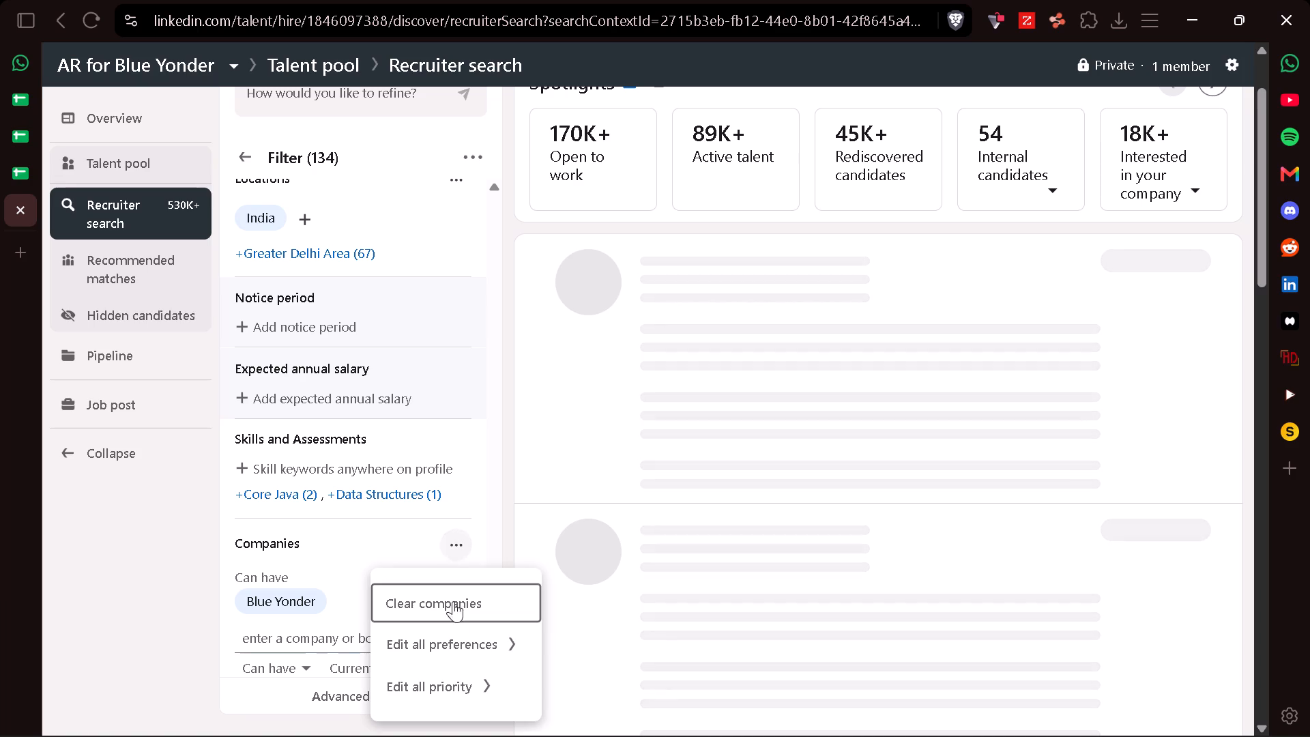
left_click(576, 678)
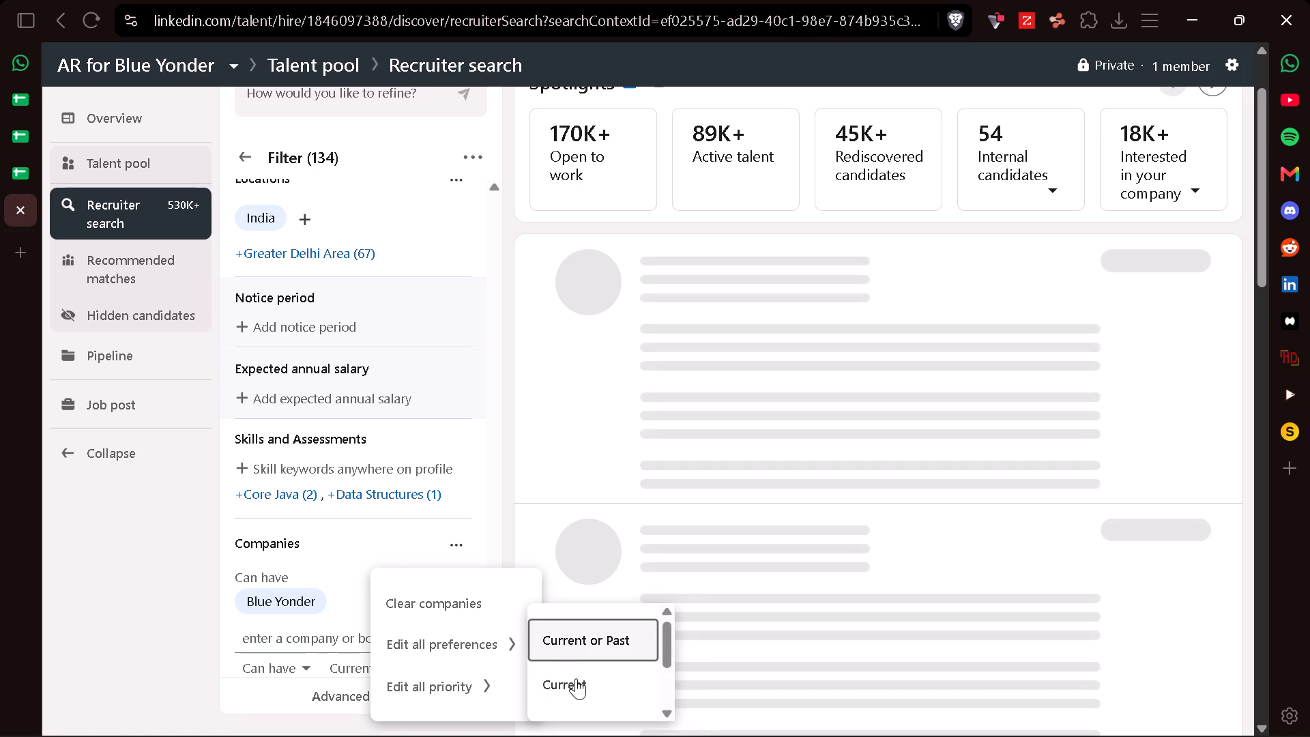
scroll(422, 533, "down", 1)
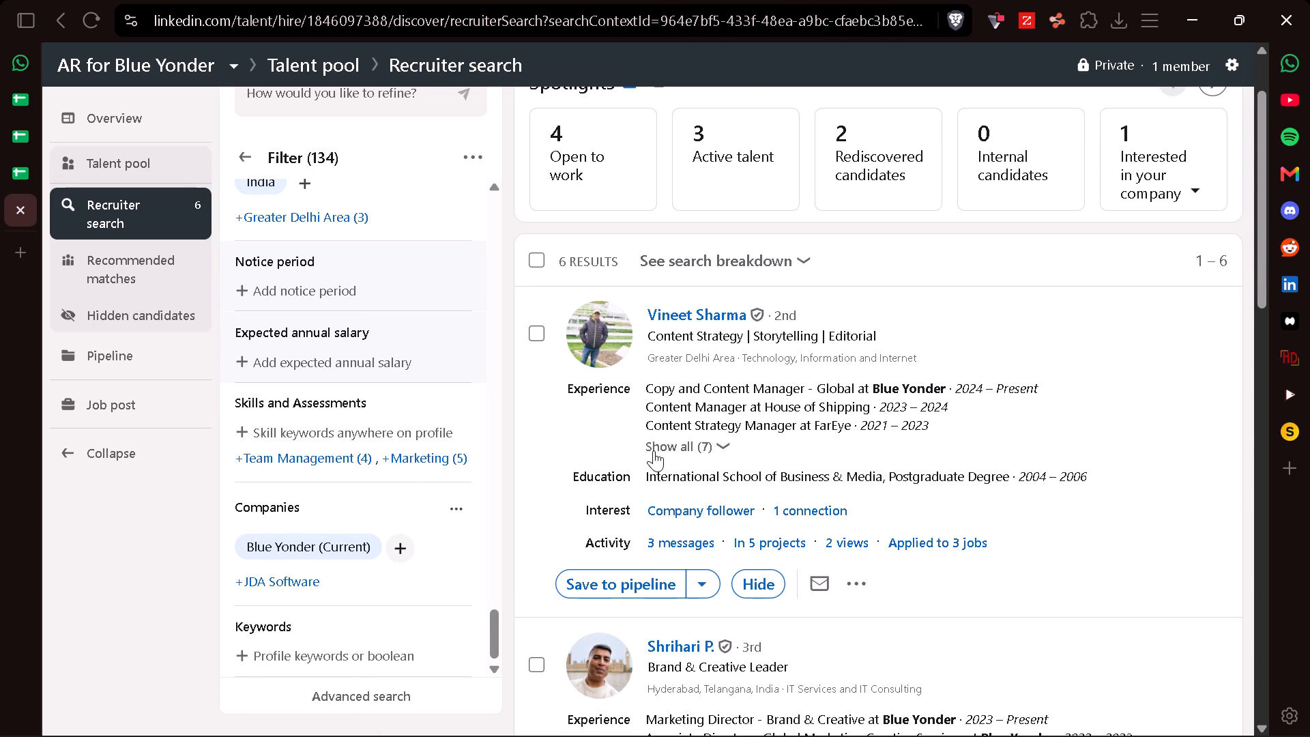
Save the first five candidates in the Blue Yonder search results to the project pipeline.
scroll(654, 450, "down", 1)
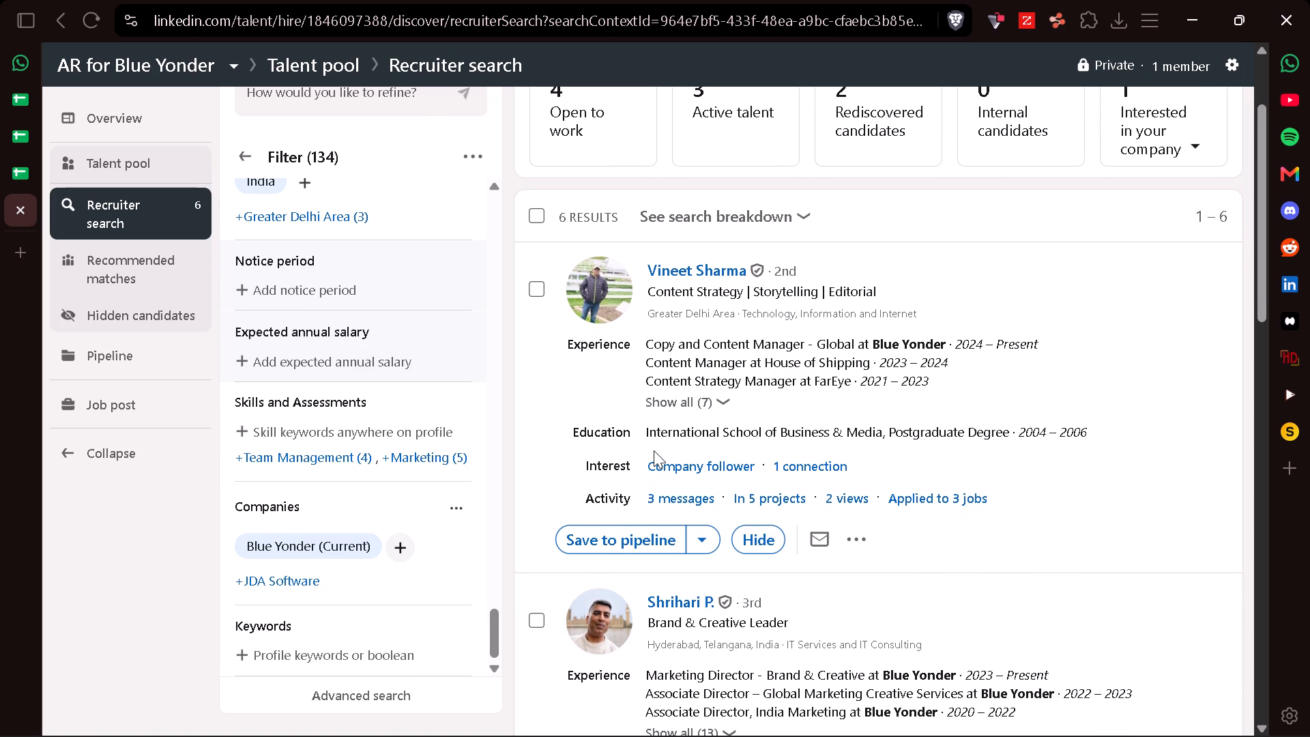
scroll(654, 450, "down", 1)
left_click(626, 547)
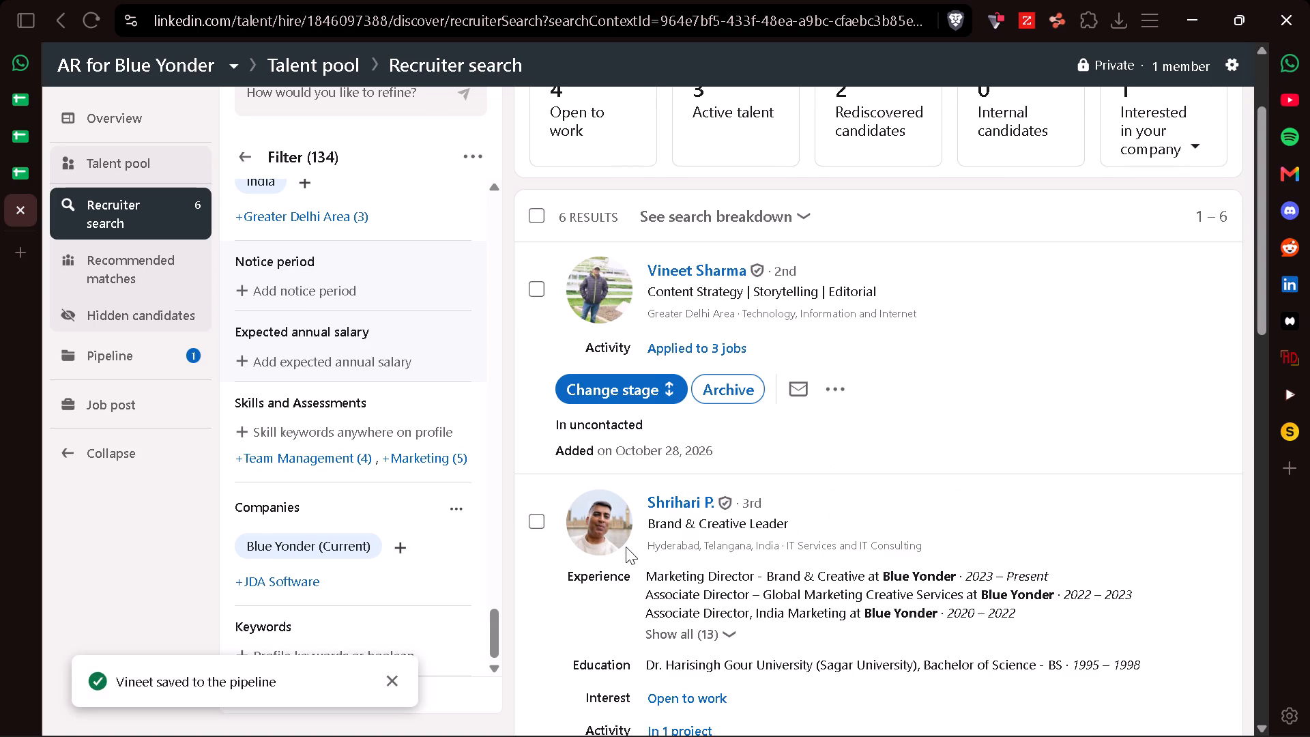
scroll(626, 547, "down", 2)
left_click(661, 613)
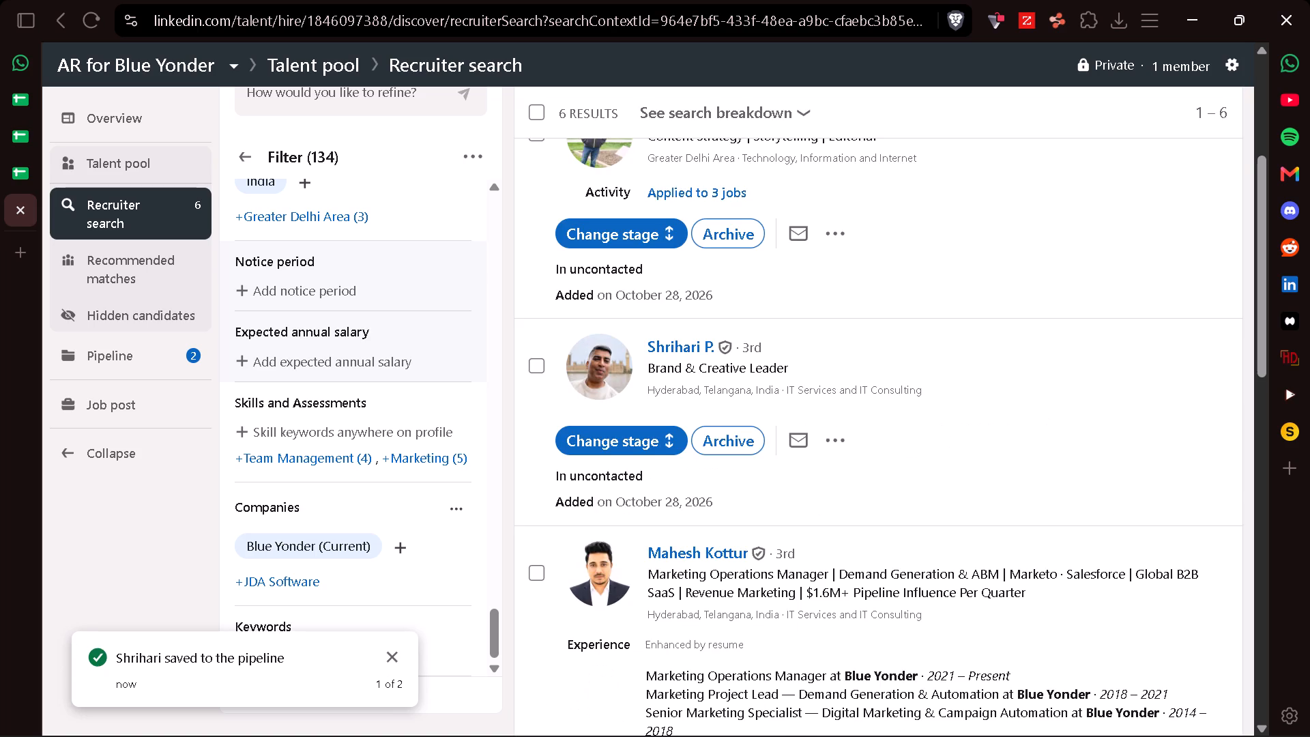
scroll(661, 613, "down", 2)
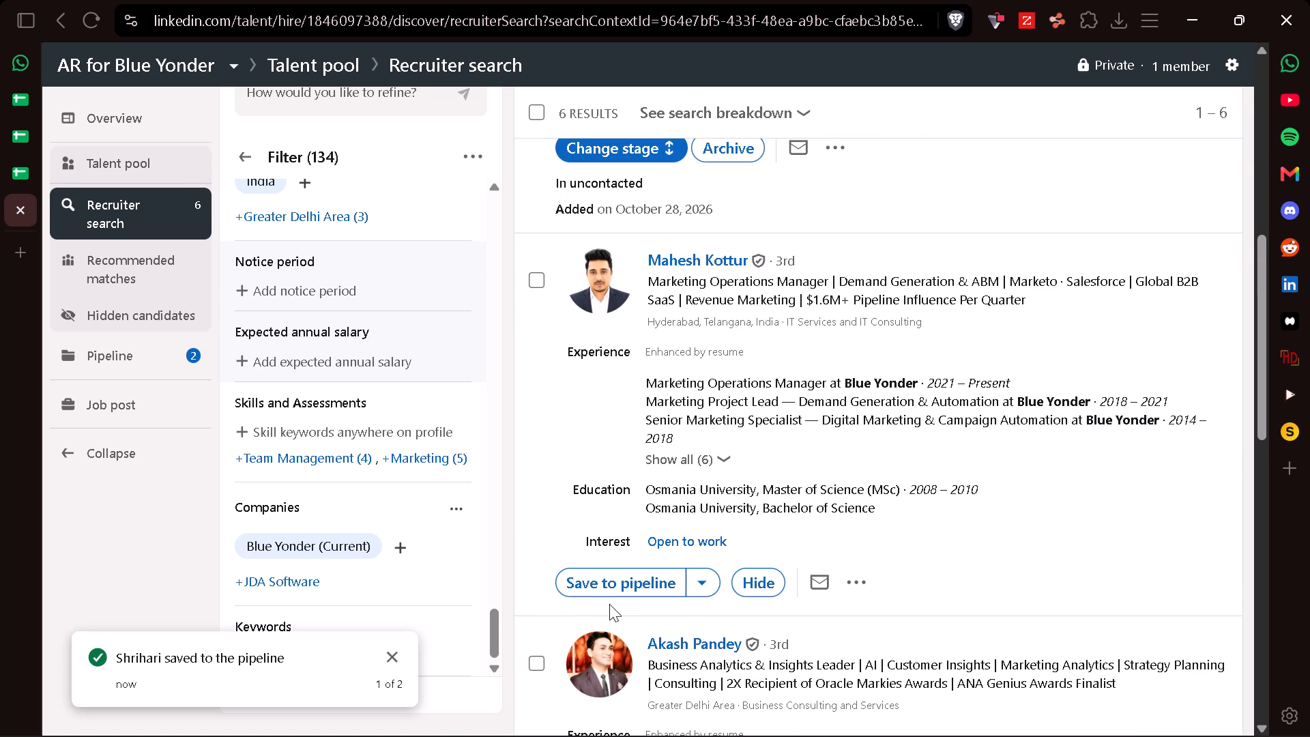
left_click(587, 586)
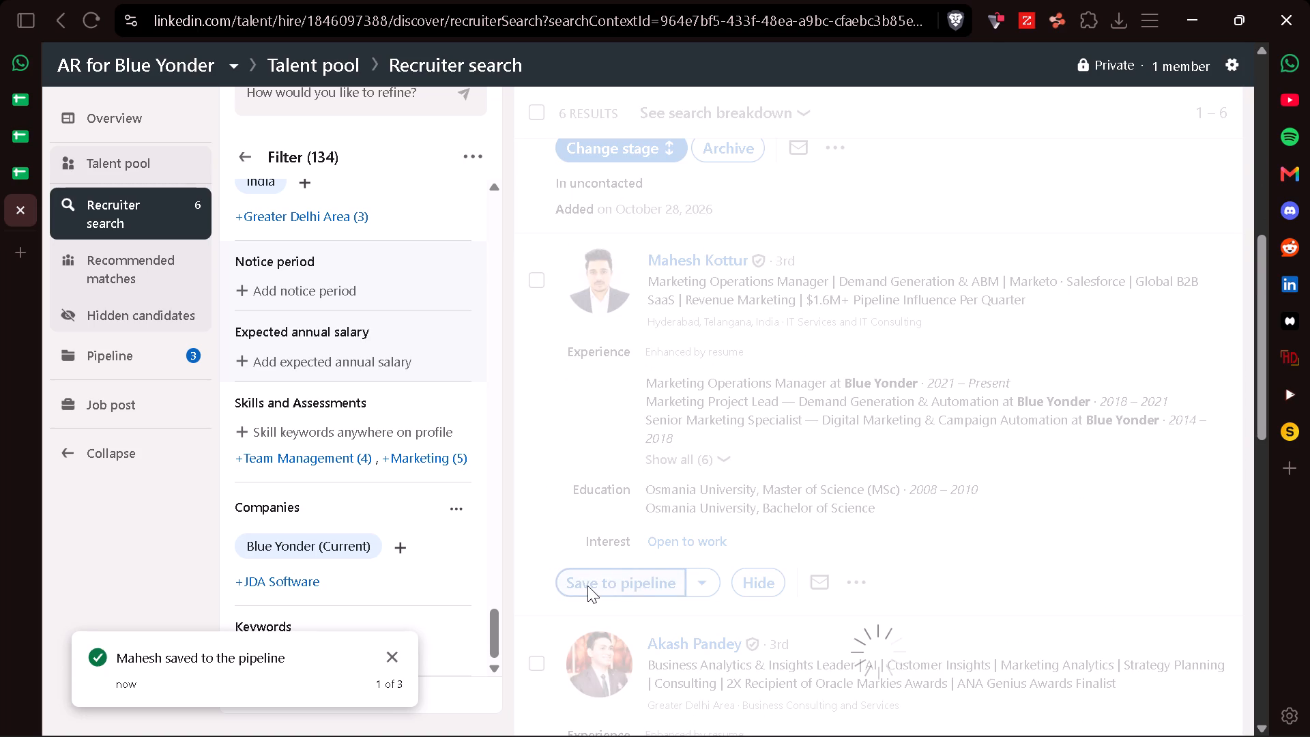
scroll(624, 468, "down", 2)
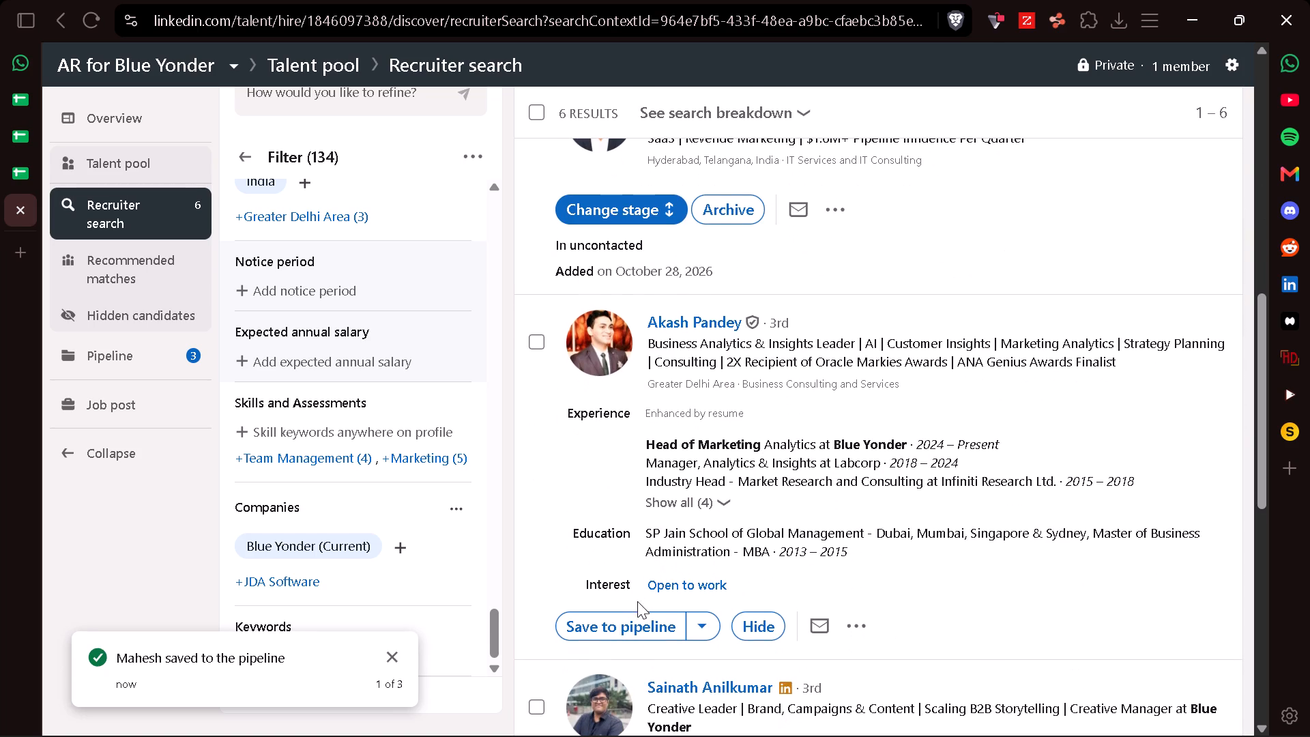
left_click(646, 632)
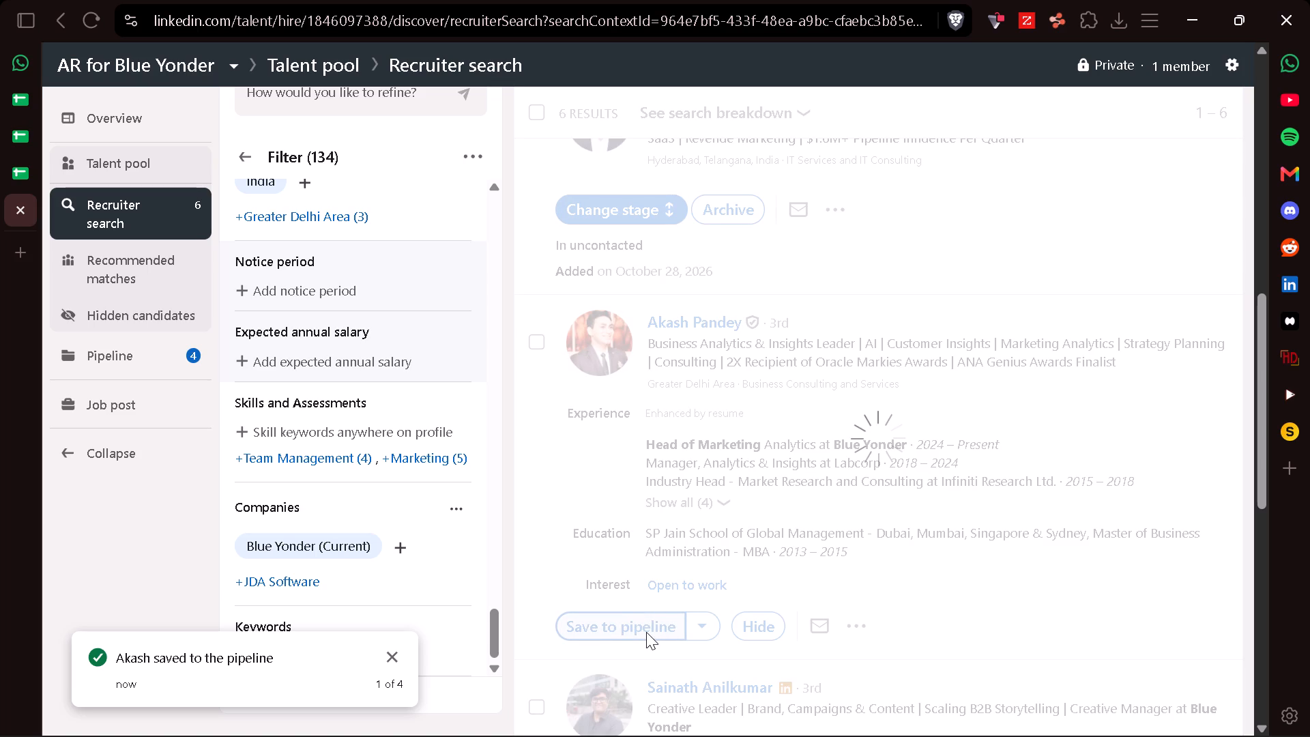
scroll(646, 632, "down", 2)
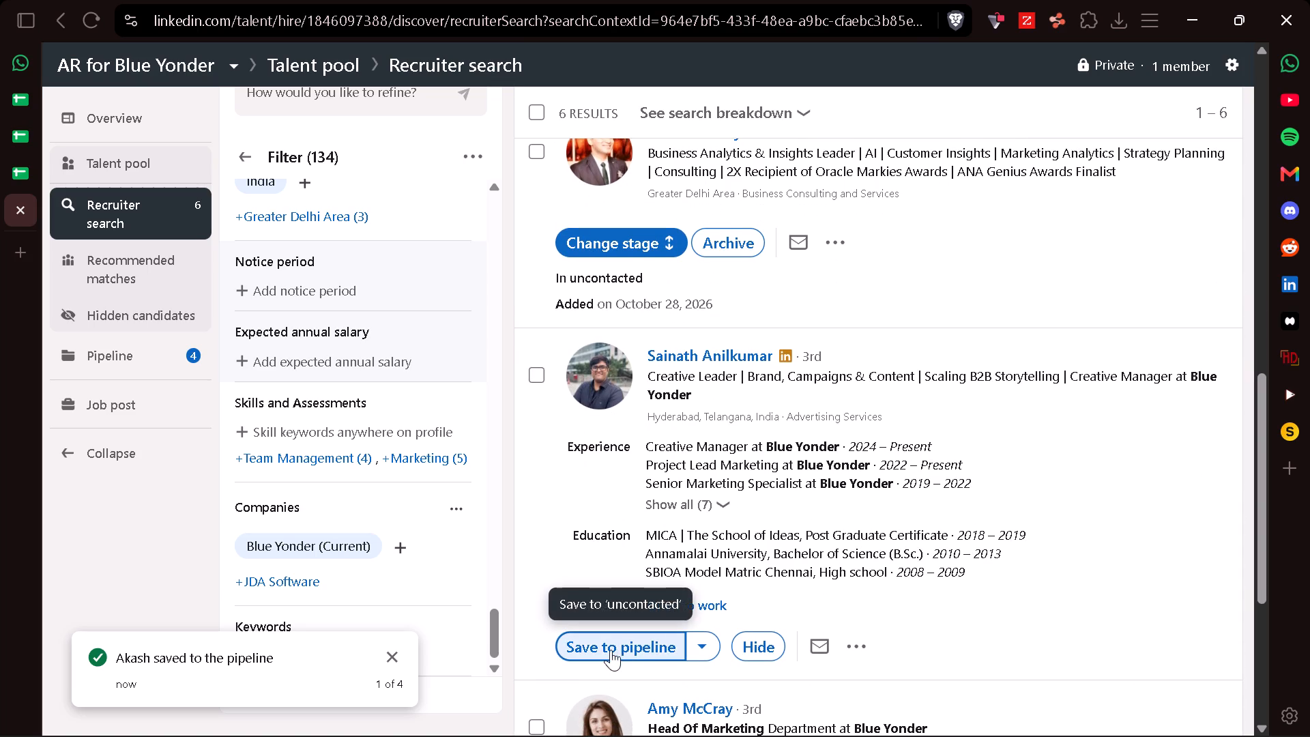
left_click(611, 650)
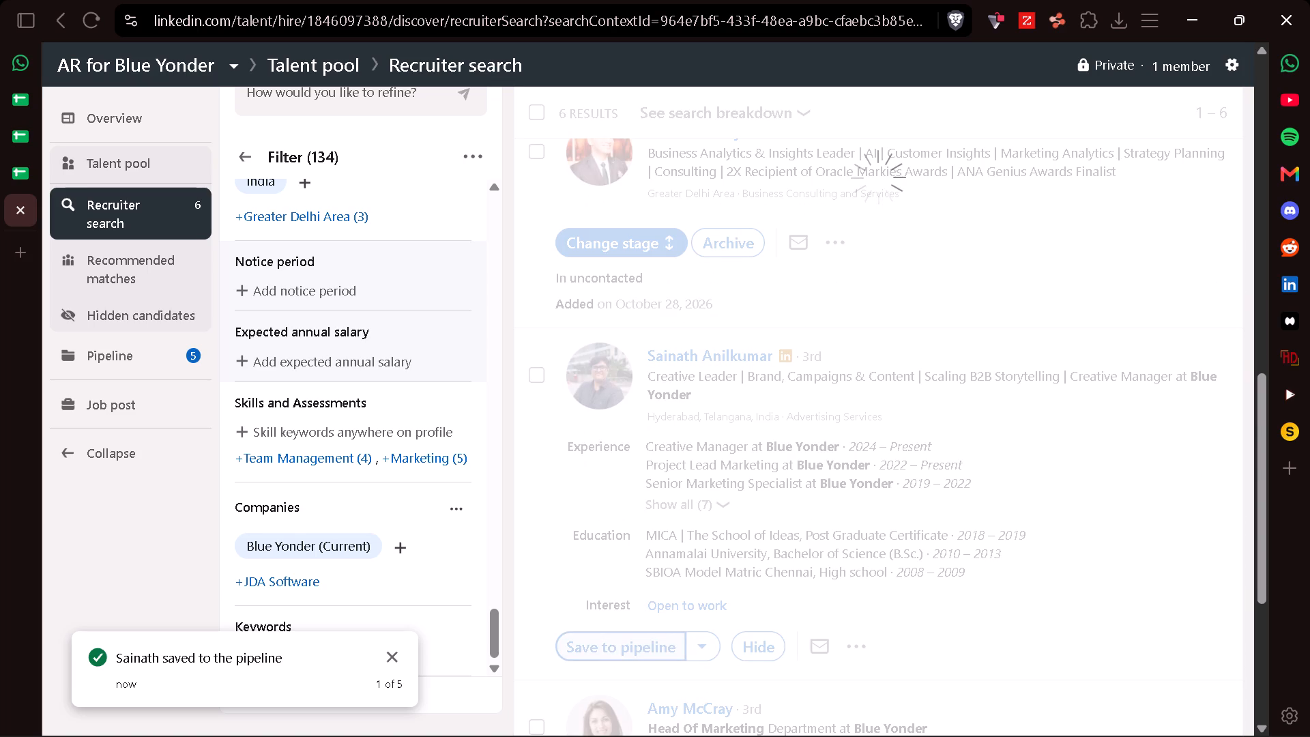
Review the profile of the last search result, the Head Of Marketing Department, and save that candidate to the pipeline.
scroll(611, 650, "down", 2)
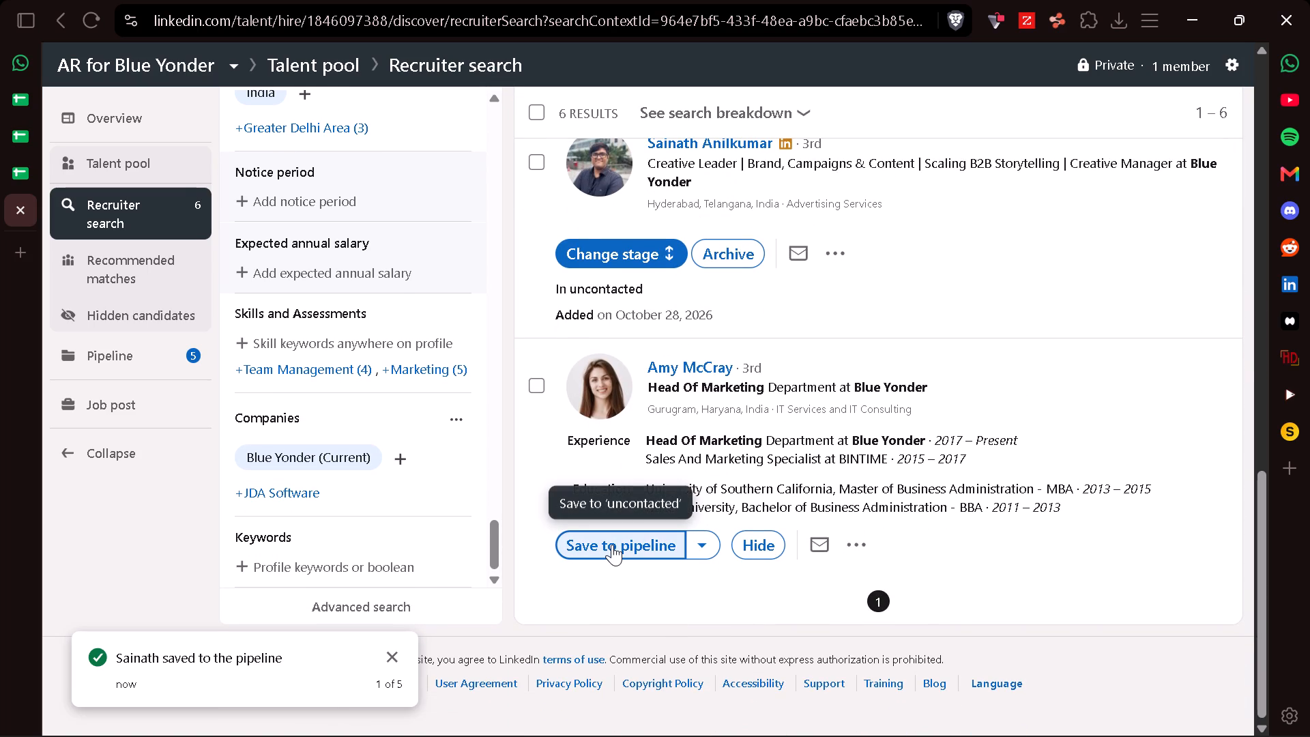
left_click(687, 374)
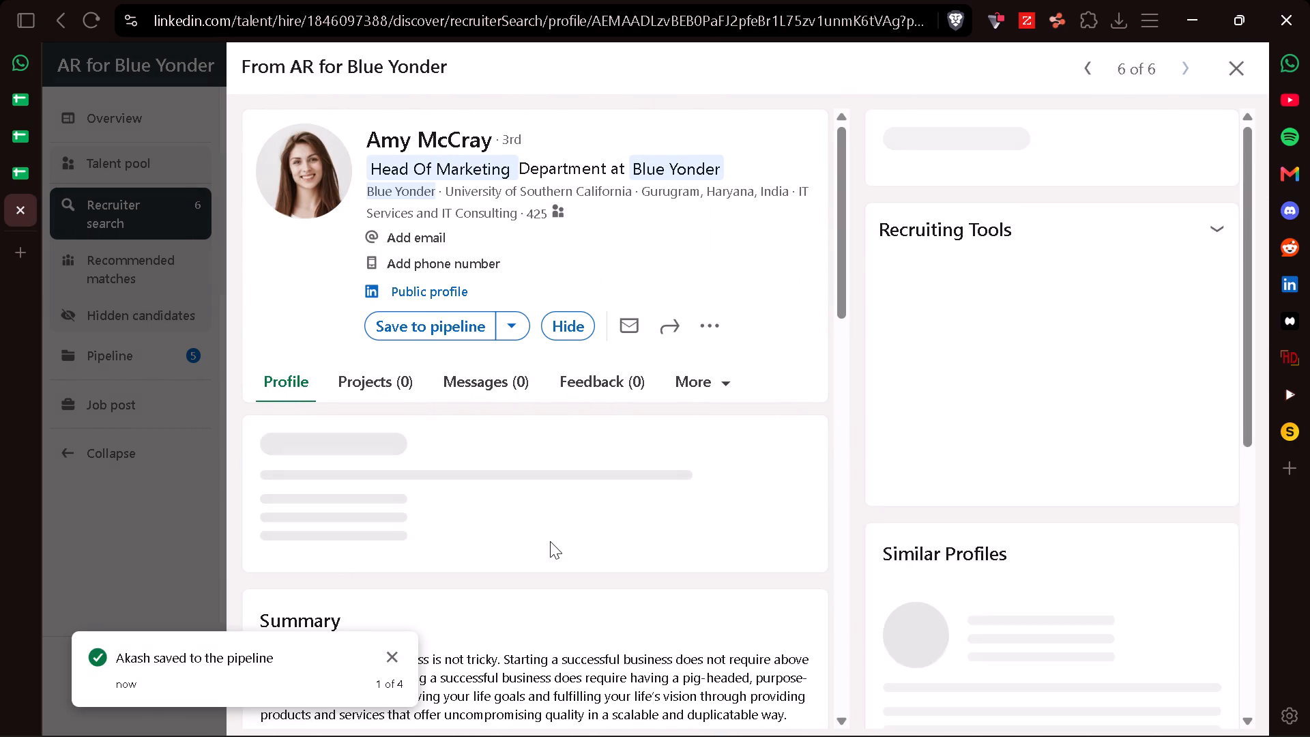
scroll(550, 541, "down", 2)
scroll(550, 541, "up", 1)
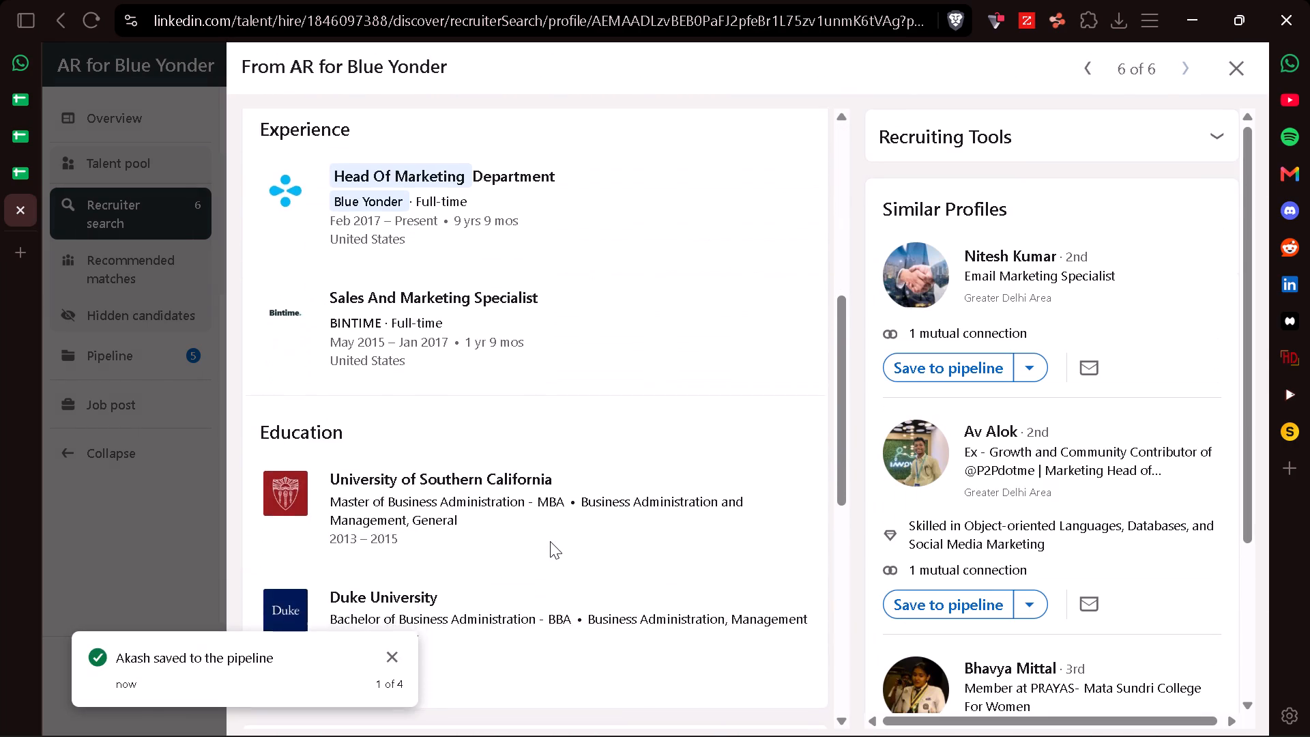
scroll(550, 541, "up", 1)
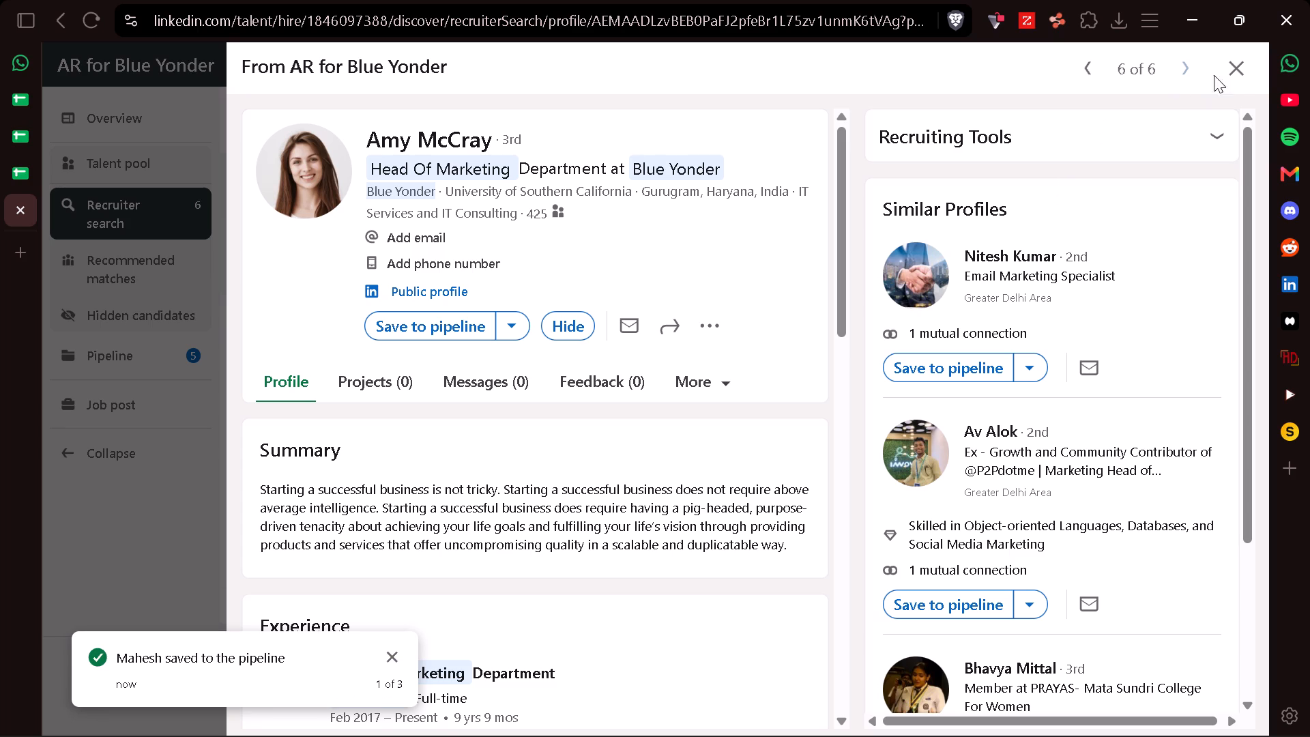
left_click(1228, 65)
left_click(628, 542)
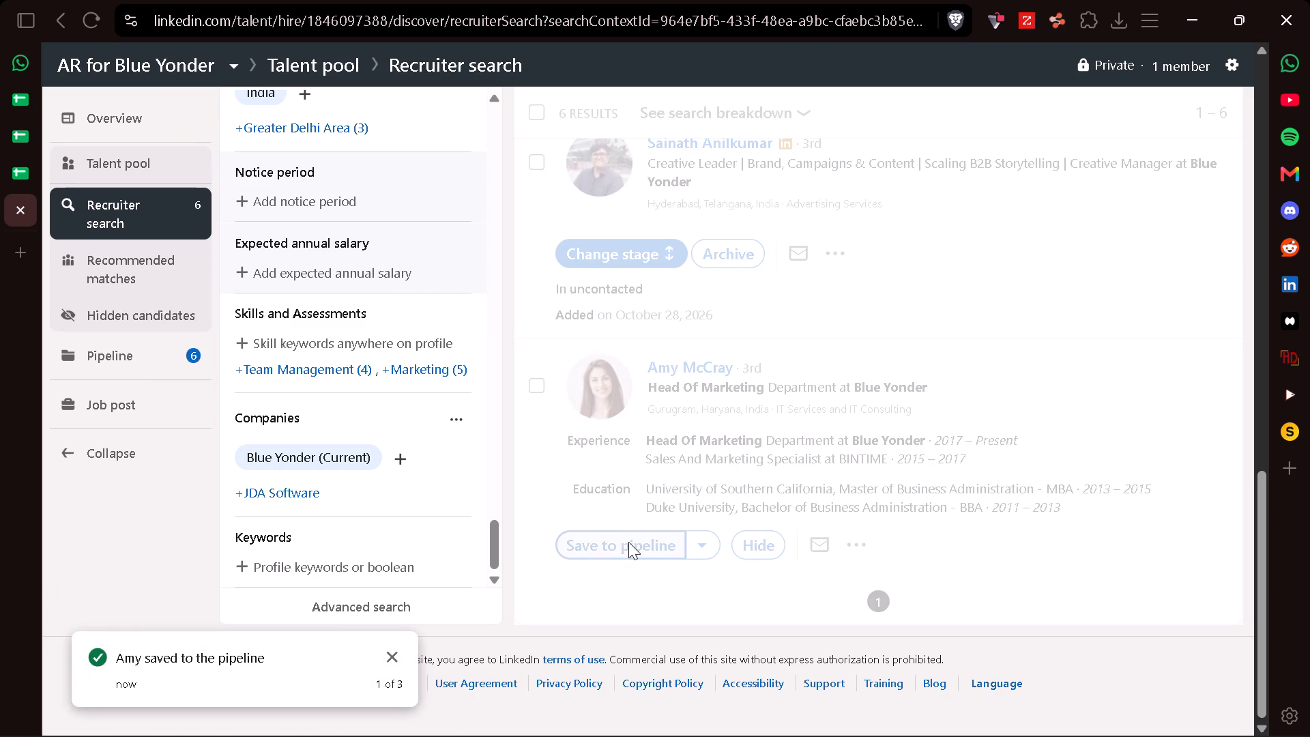
Export all candidates in the pipeline's uncontacted stage to CSV and close the Recruiter tab.
scroll(688, 431, "up", 5)
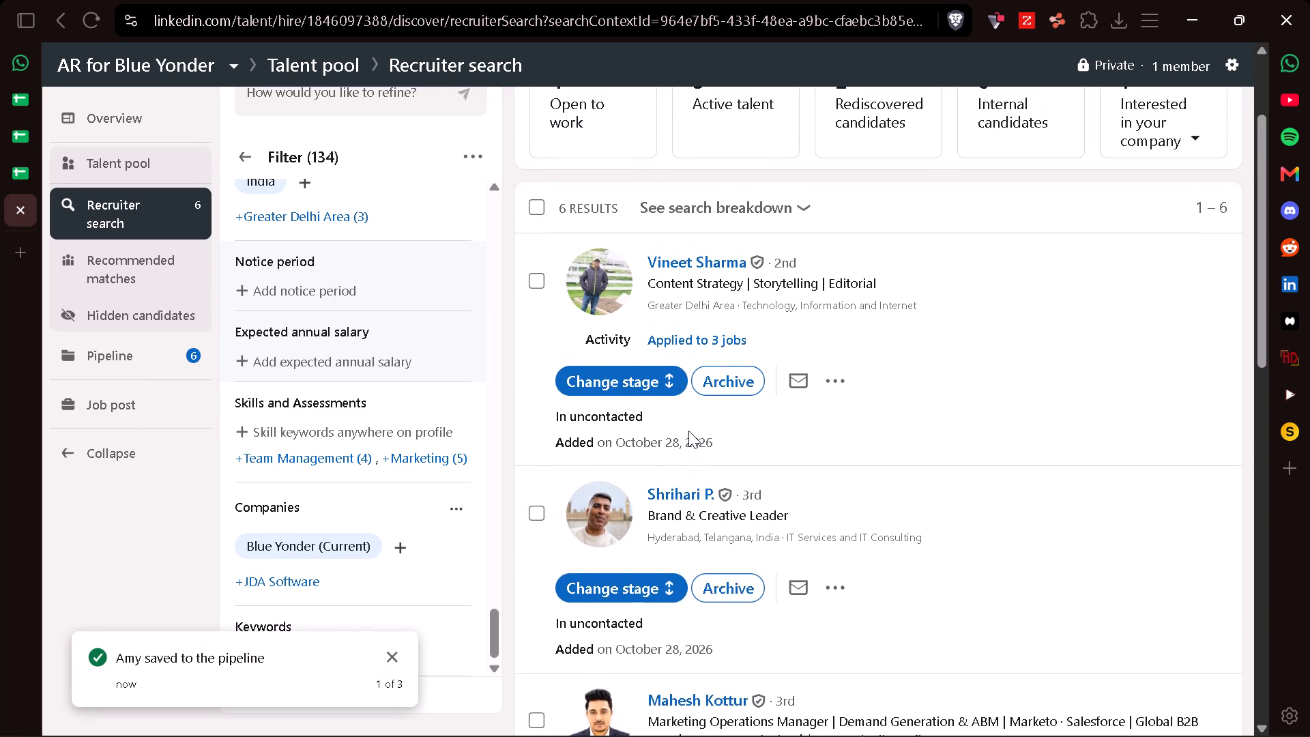
scroll(688, 431, "up", 1)
left_click(86, 356)
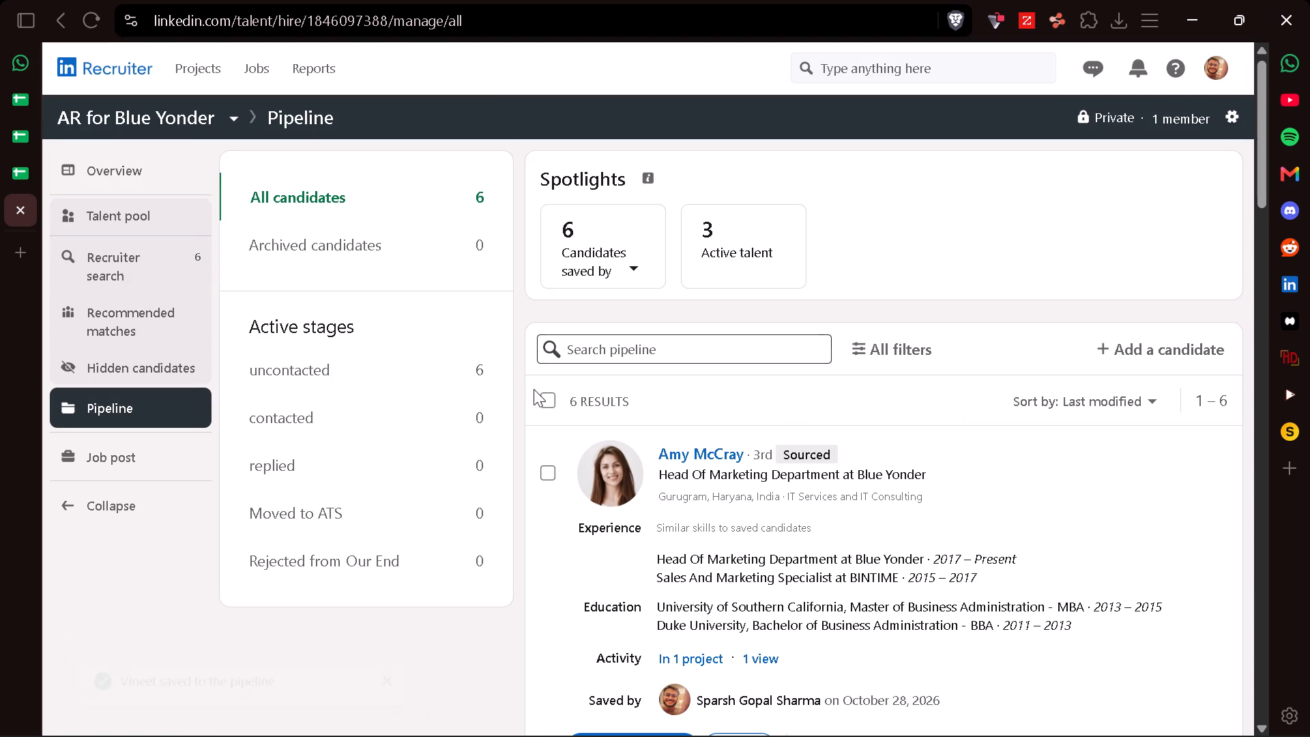
left_click(341, 370)
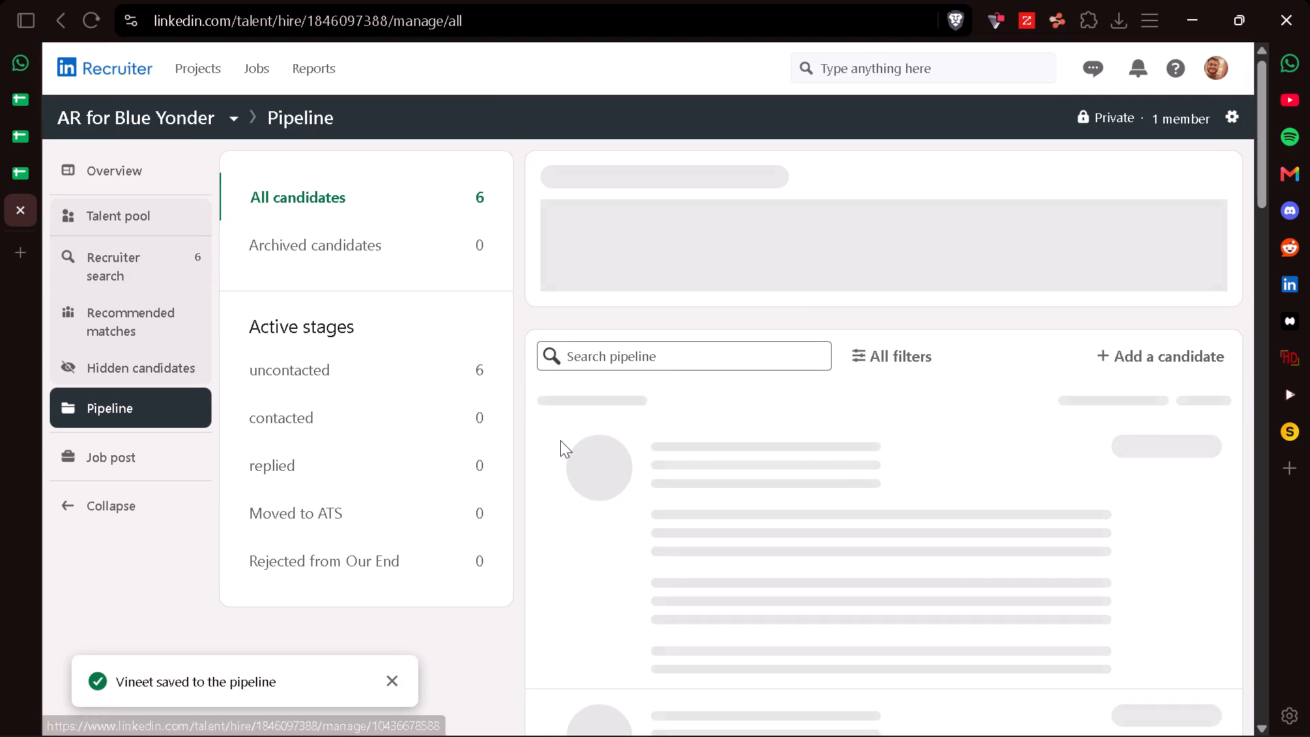
left_click(546, 401)
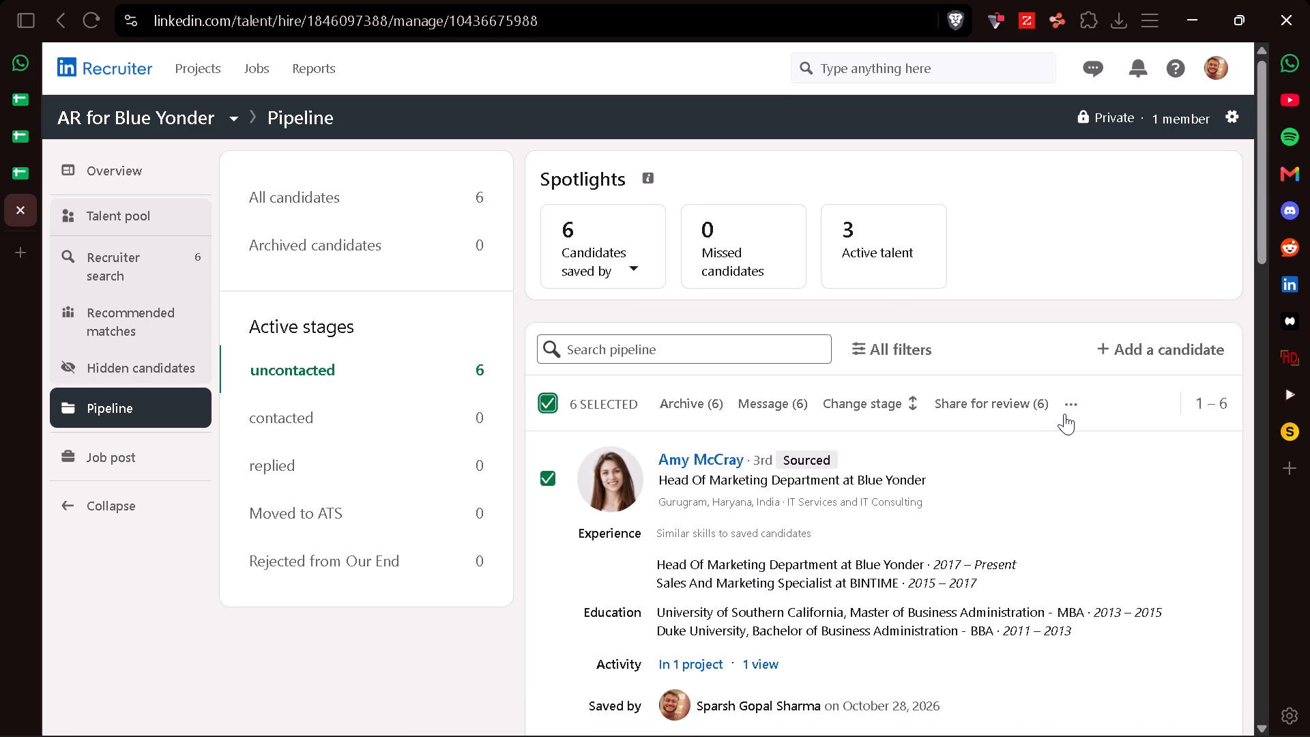
left_click(1066, 409)
left_click(1031, 538)
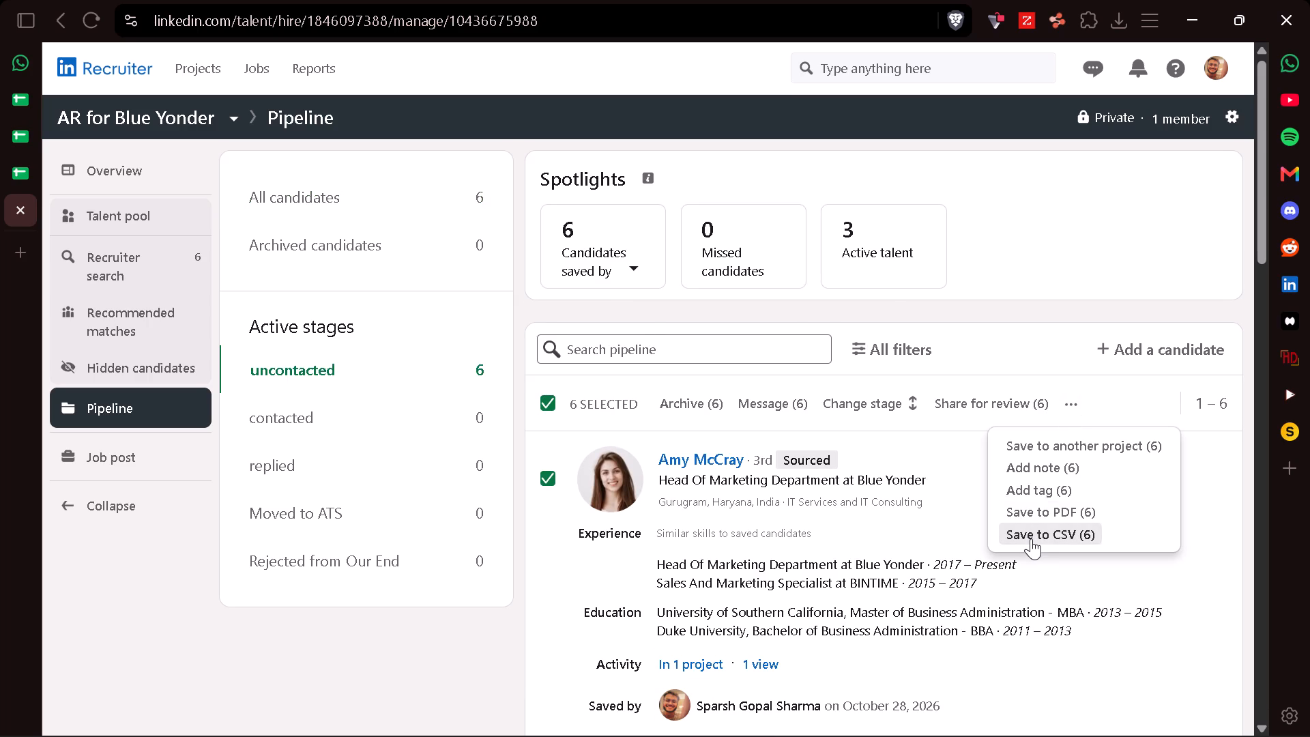
left_click(23, 212)
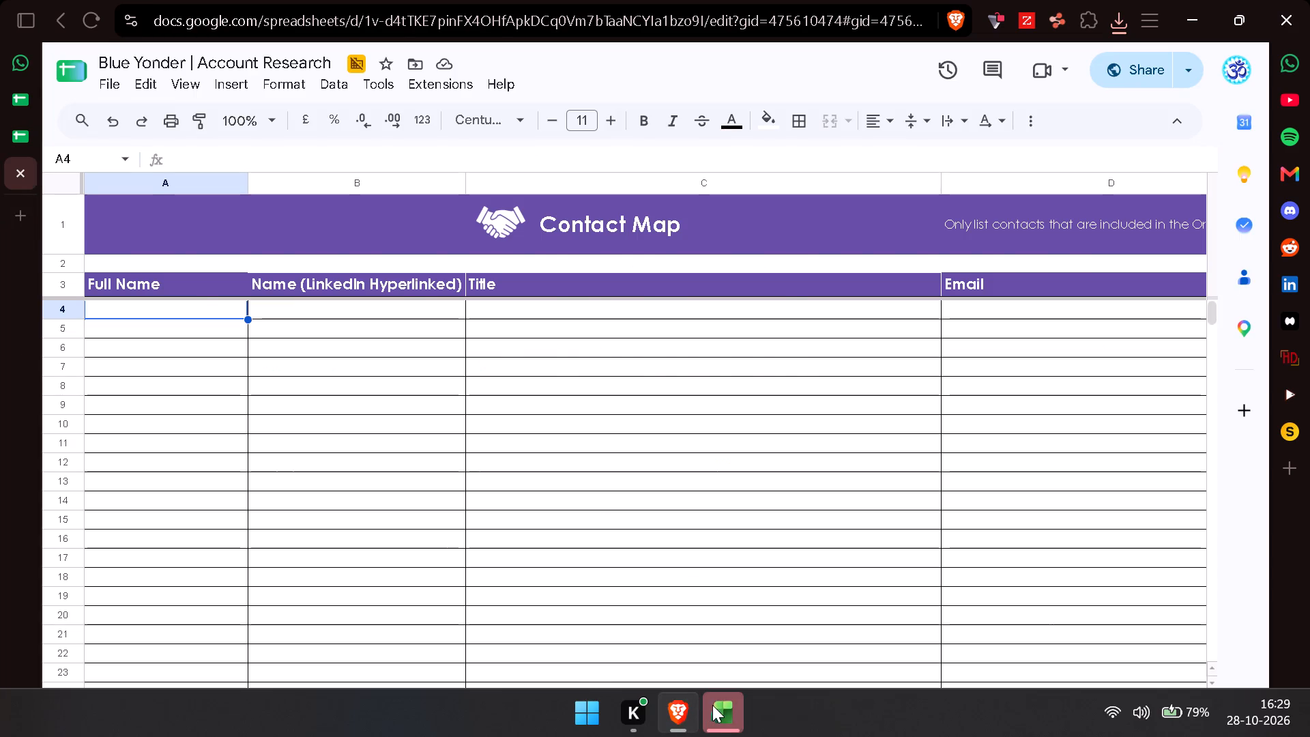
Switch to the exported CSV in Excel and insert a blank column before the Headline column.
left_click(712, 705)
left_click(196, 239)
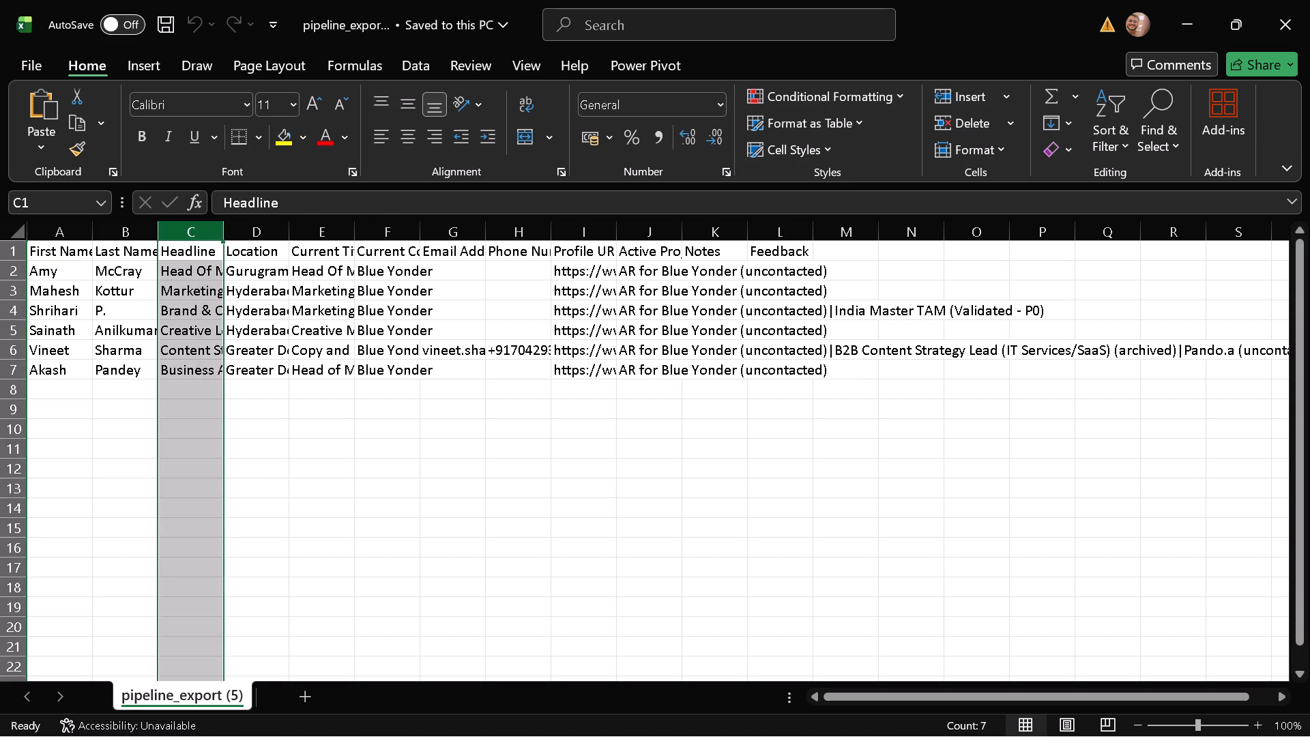
right_click(196, 239)
left_click(260, 444)
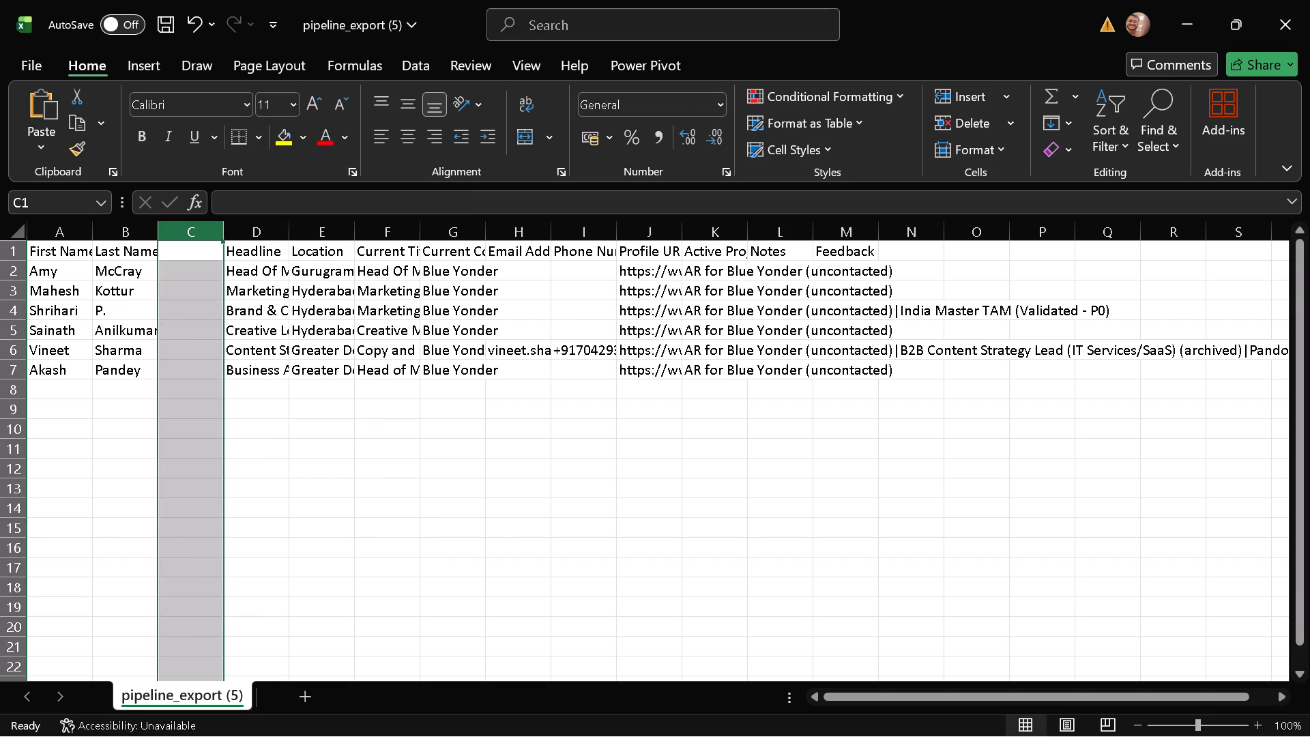
Combine first and last names in the blank column with =CONCATENATE(A2," ",B2), filled from C2 down to C7.
left_click(171, 276)
type("=conc")
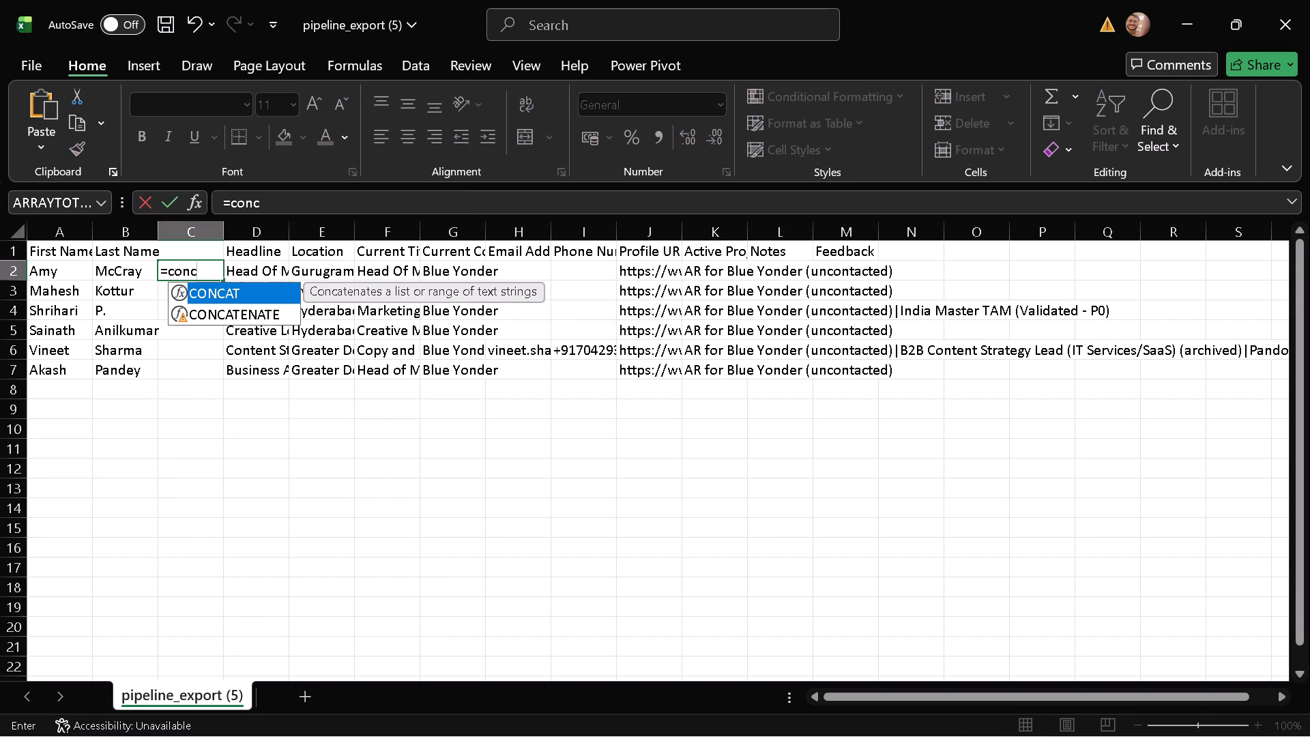
double_click(215, 315)
left_click(65, 274)
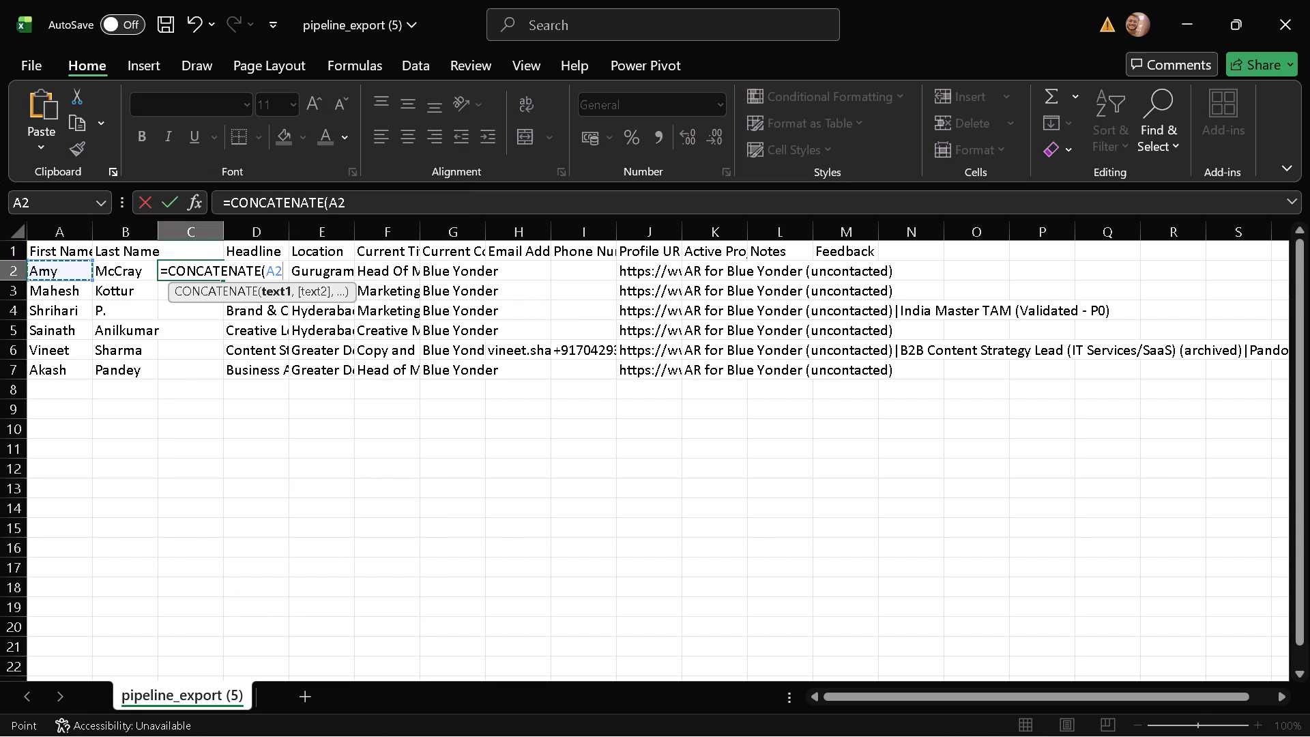
type(",\" \",")
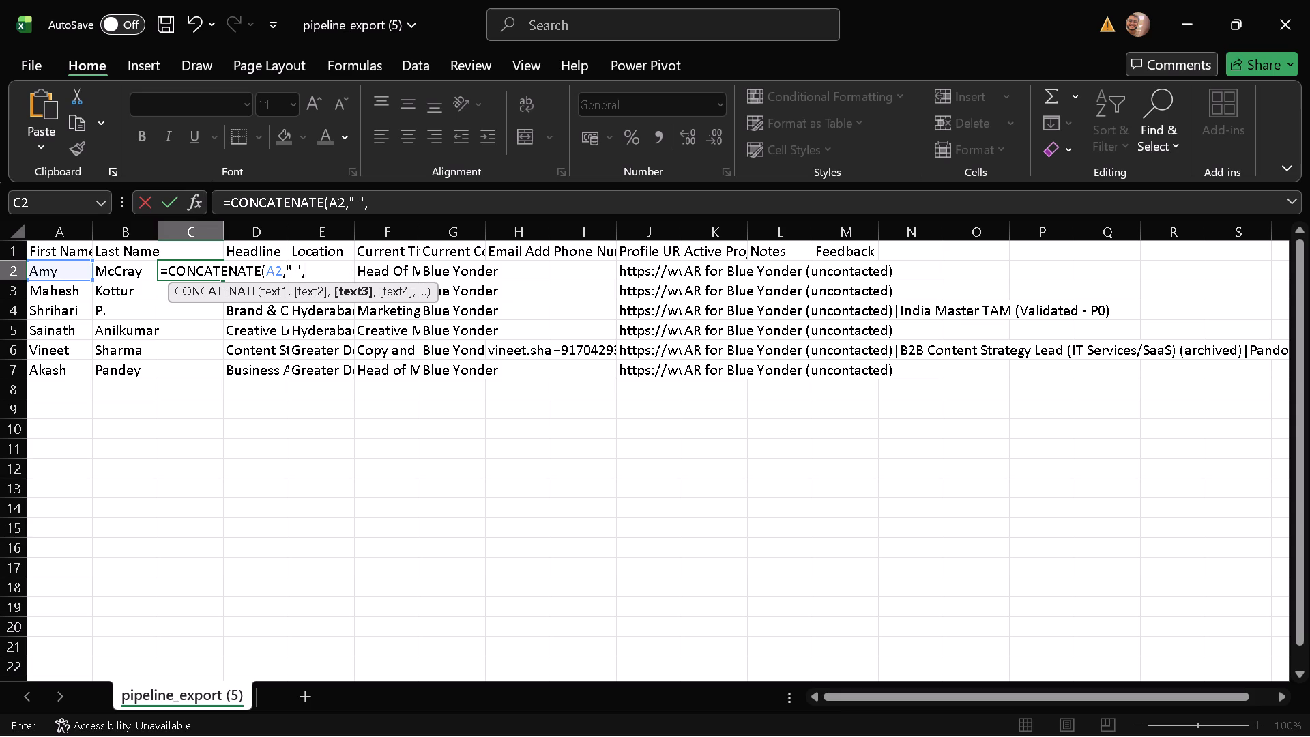
left_click(134, 272)
key("Return")
key("Return")
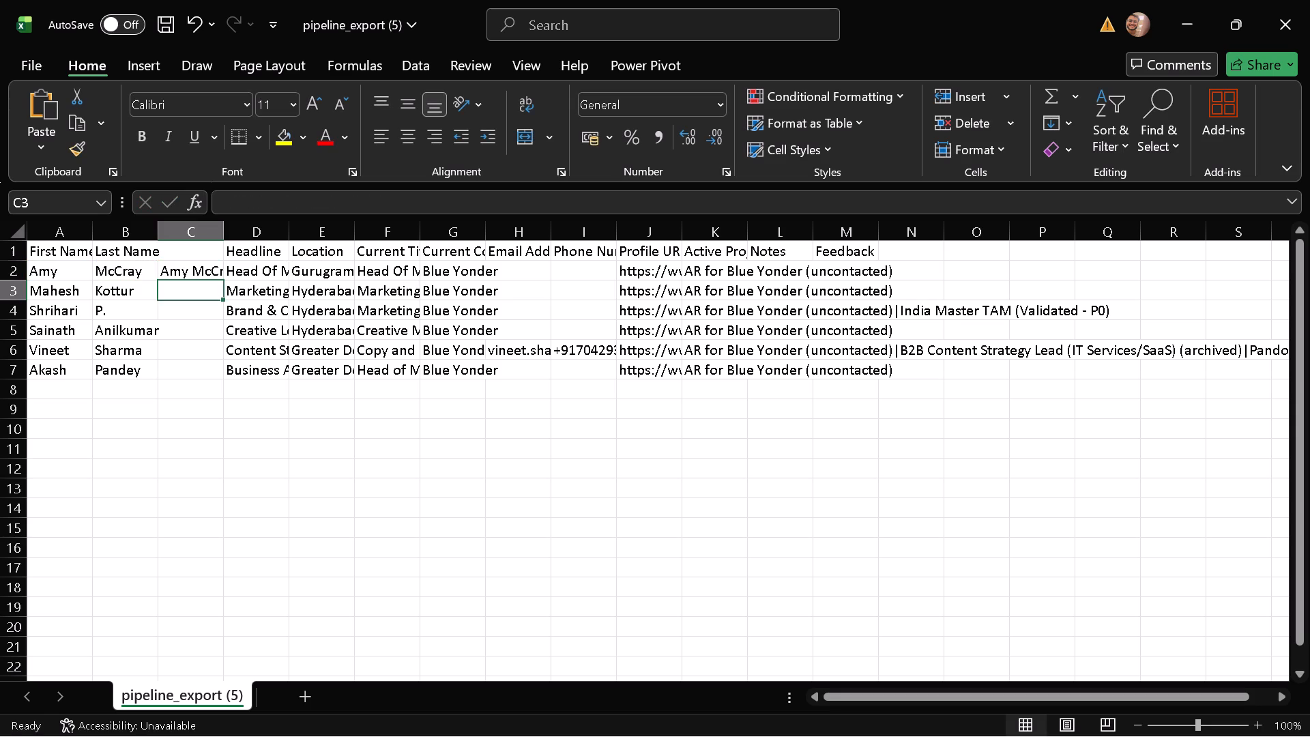
key("Up")
left_click_drag(223, 278, 212, 381)
Copy the combined names in C2:C7 into the Contact Map's Full Name column from A4, in the Blue Yonder account research sheet.
key("ctrl+c")
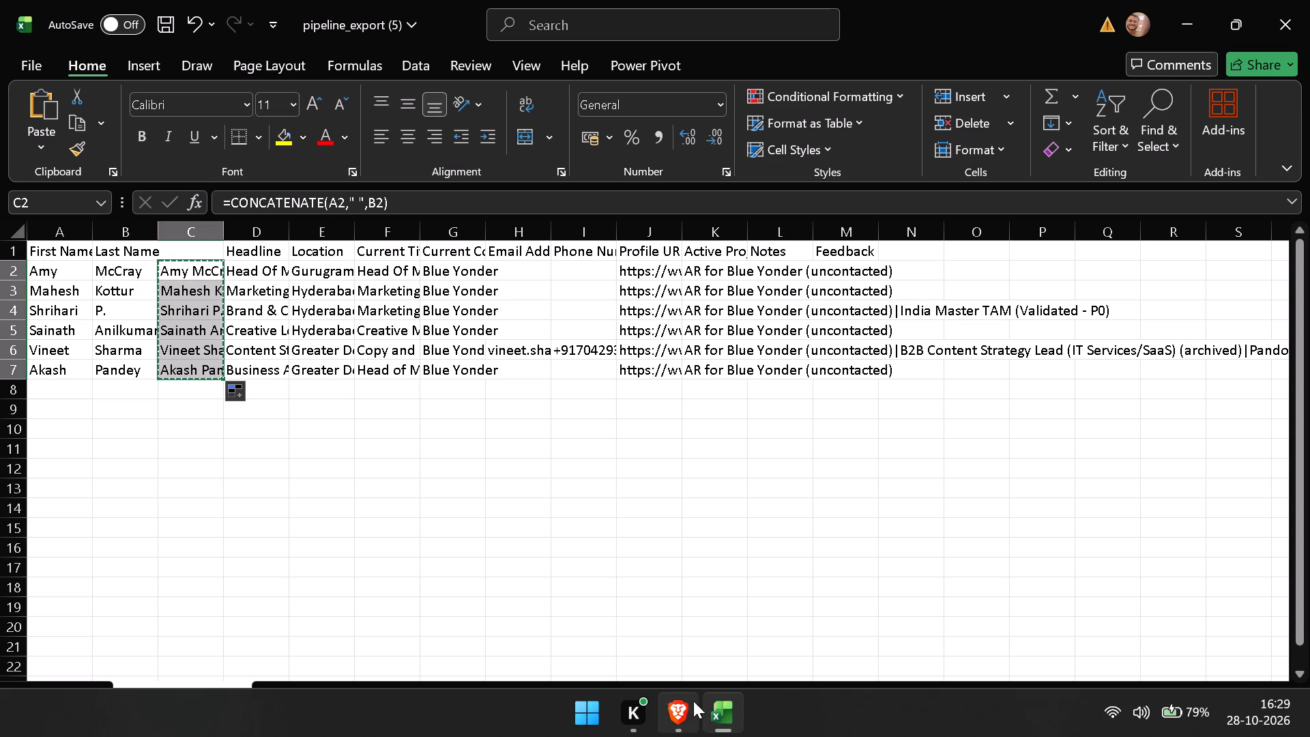
left_click(675, 707)
key("ctrl+v")
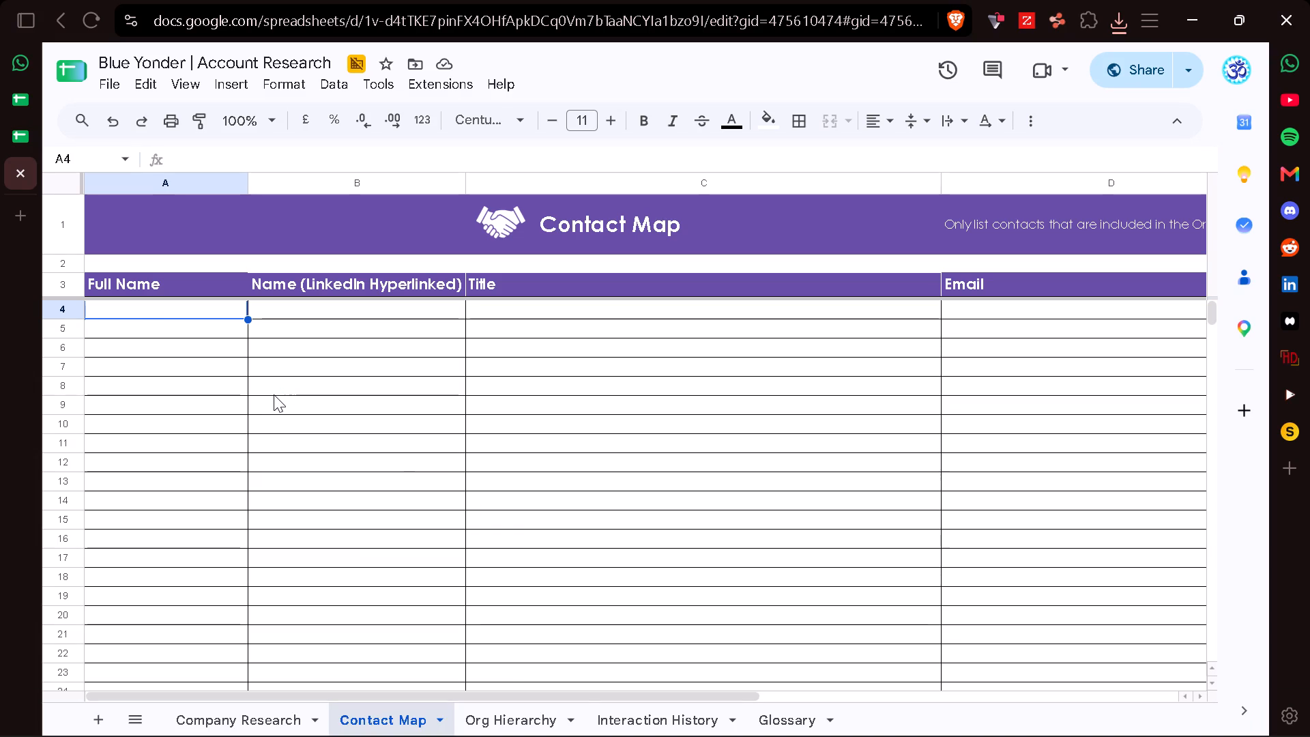
Copy the candidates' current titles from the Excel export into the Contact Map's Title column starting at C4.
left_click(714, 715)
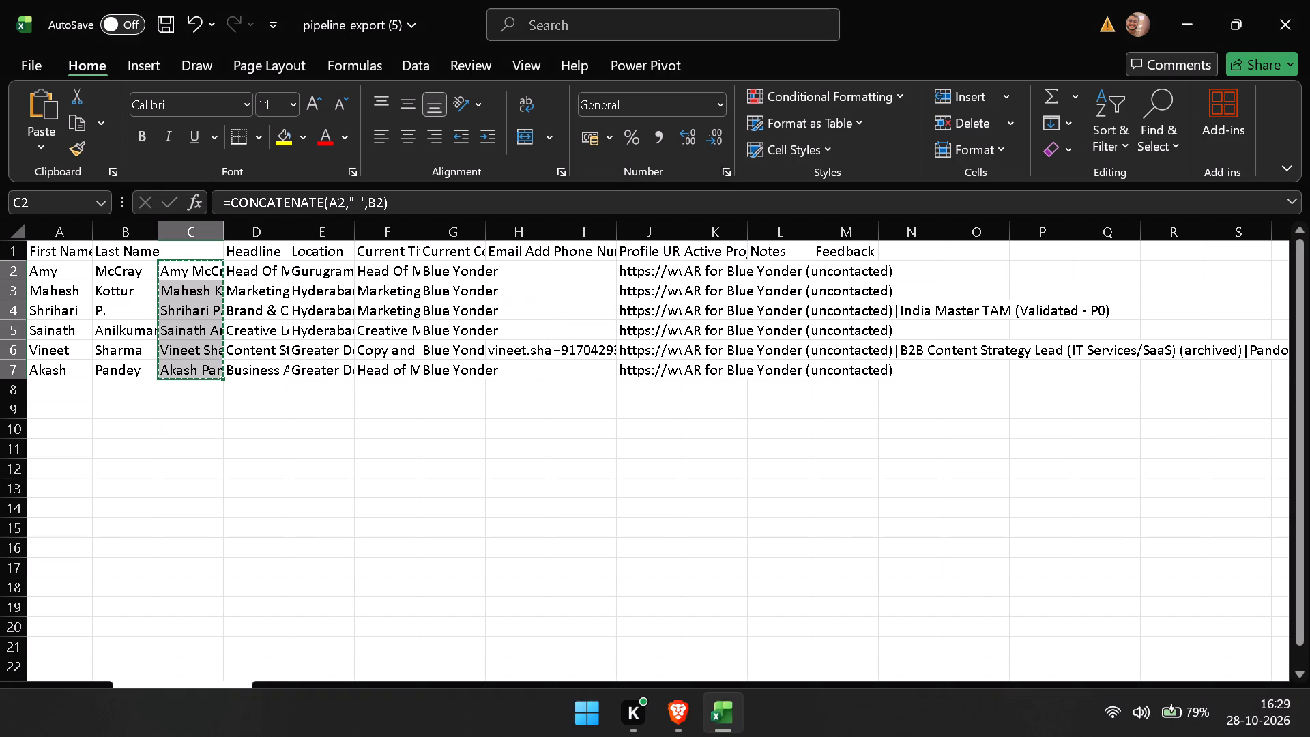
left_click(392, 271)
key("ctrl+shift+Down")
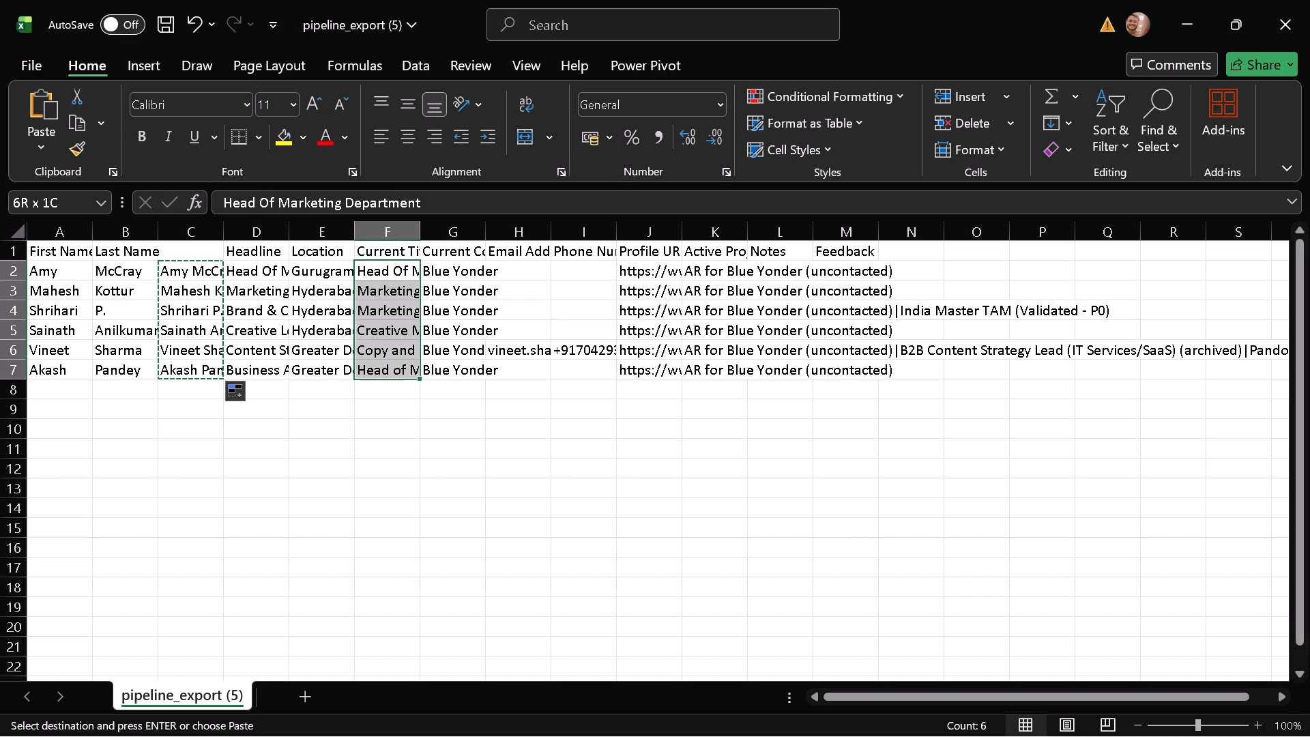
key("ctrl+c")
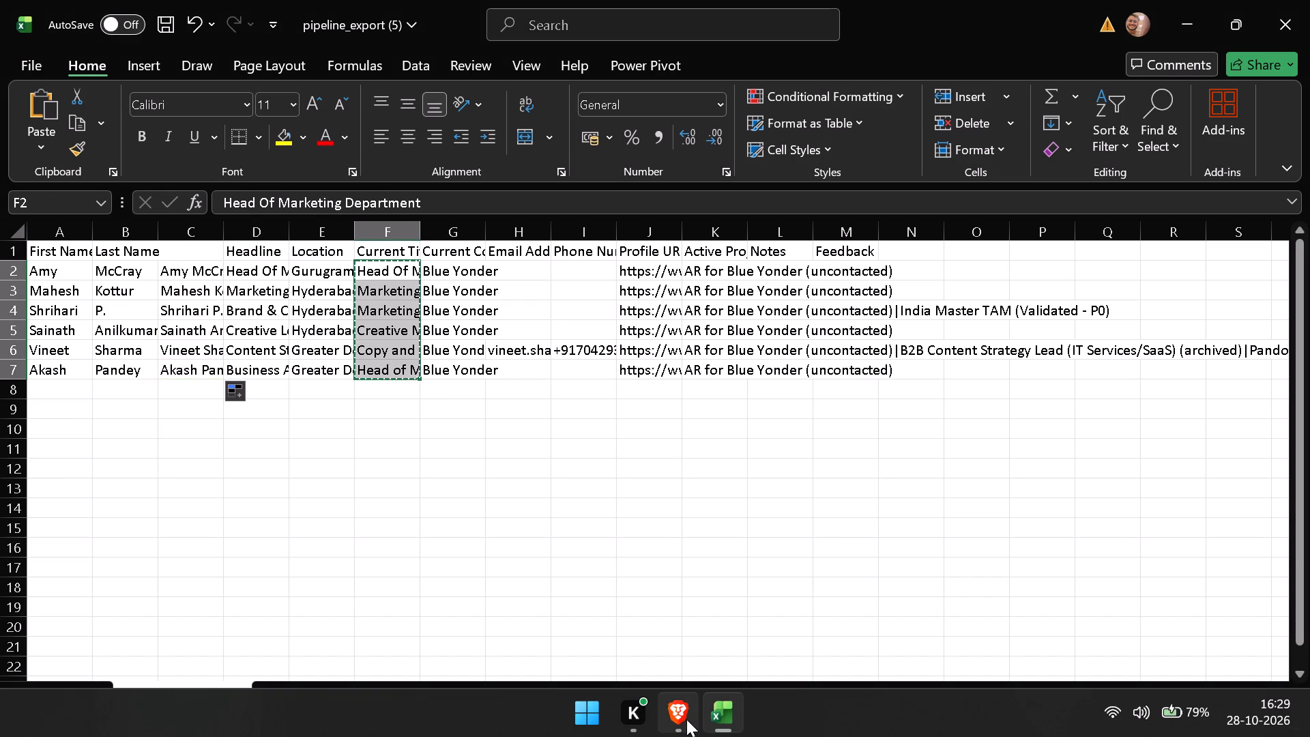
left_click(686, 719)
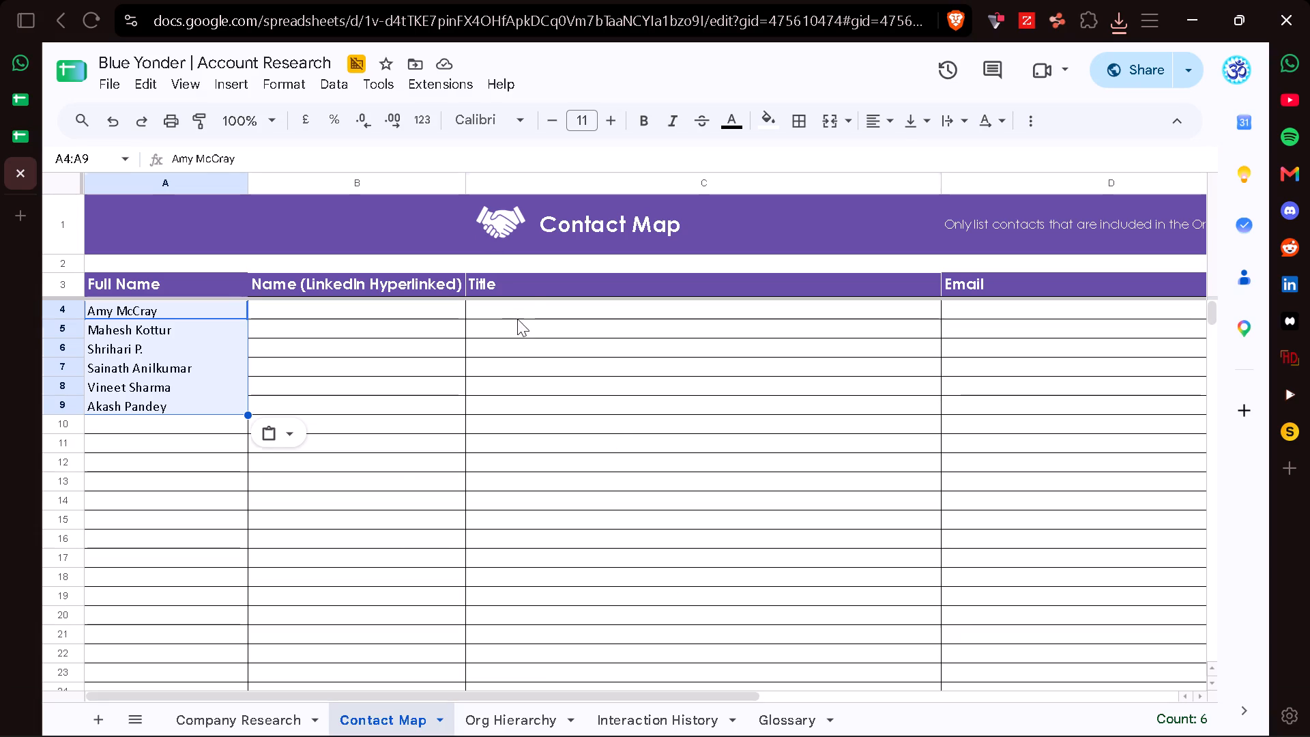
left_click(517, 319)
key("ctrl+v")
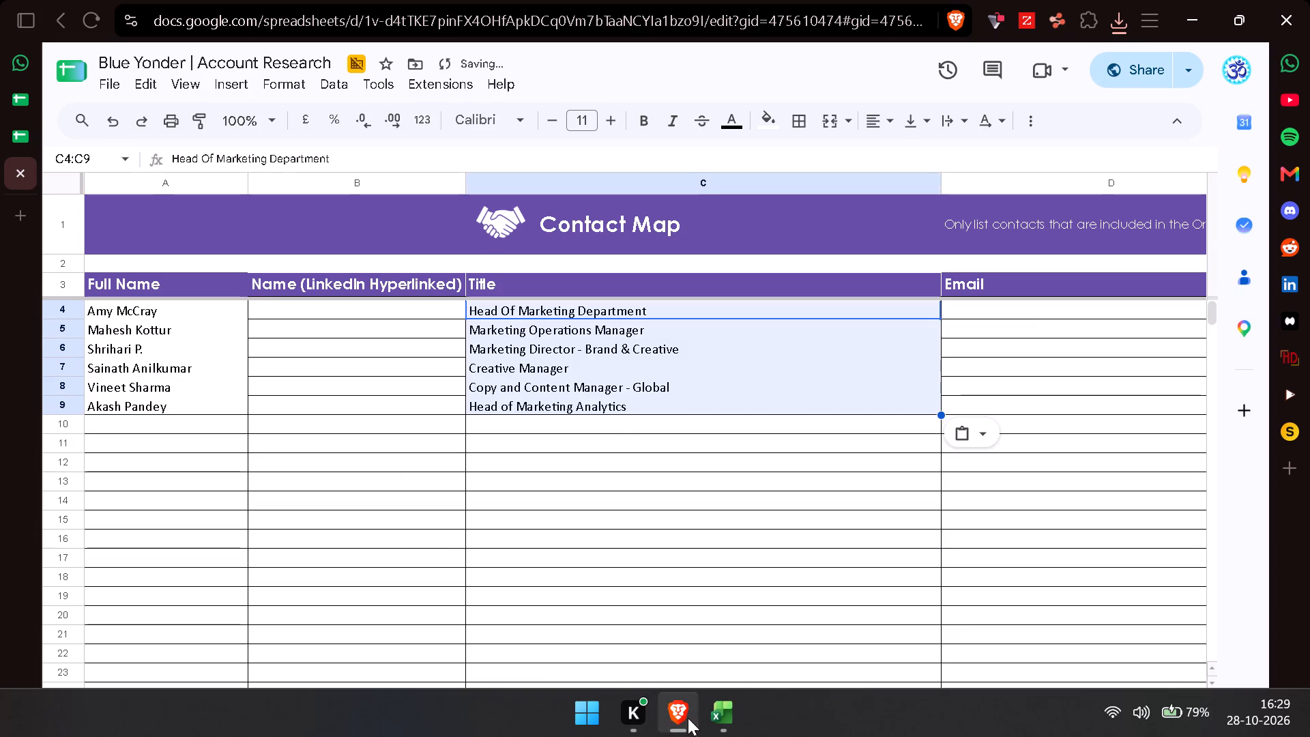
Copy the candidates' profile URLs from the Excel export into the Contact Map's Linkedin column starting at F4.
left_click(720, 711)
left_click(656, 279)
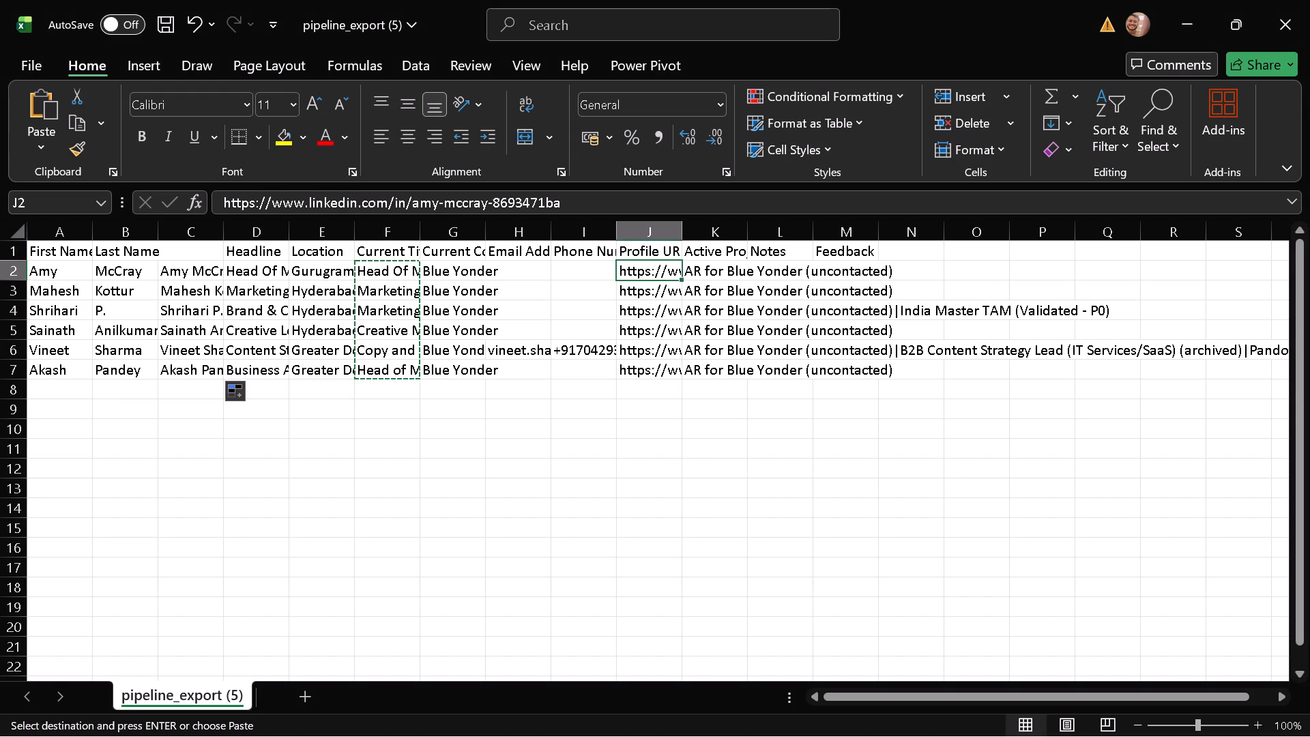
key("ctrl+shift+Down")
key("ctrl+c")
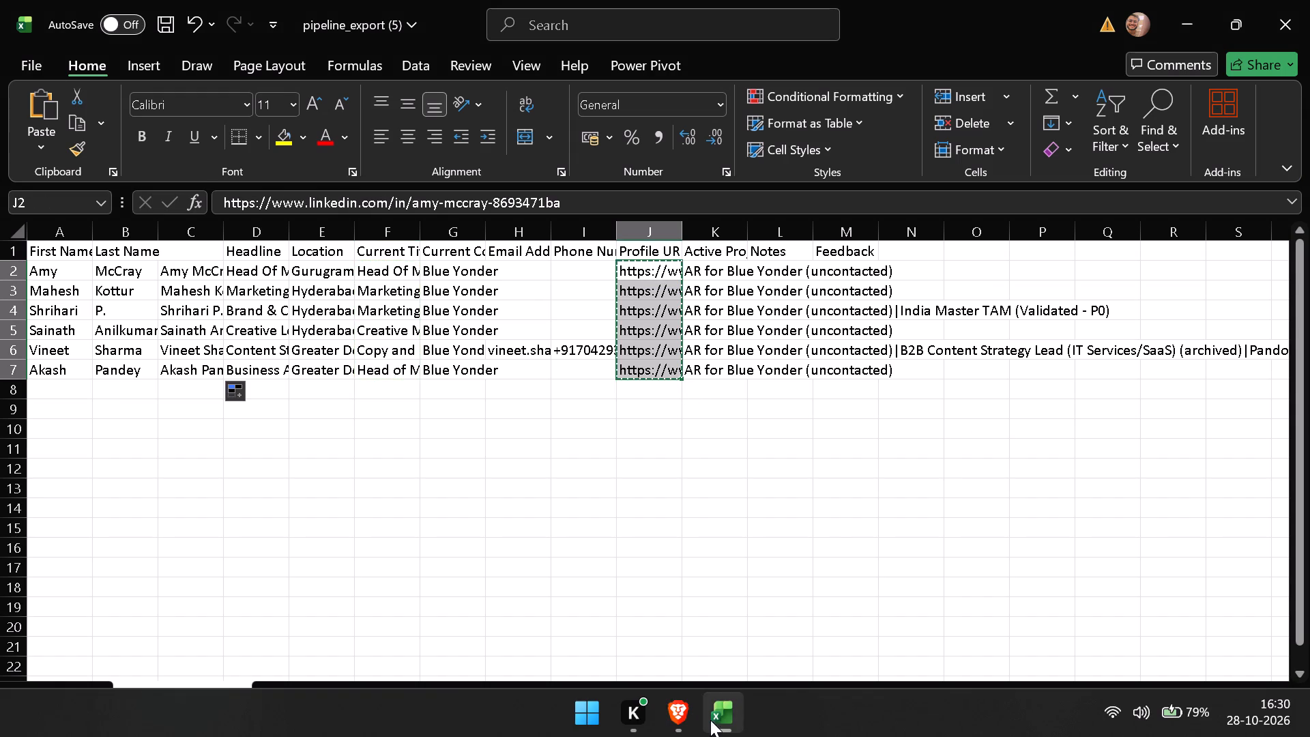
left_click(671, 713)
scroll(863, 500, "left", 5)
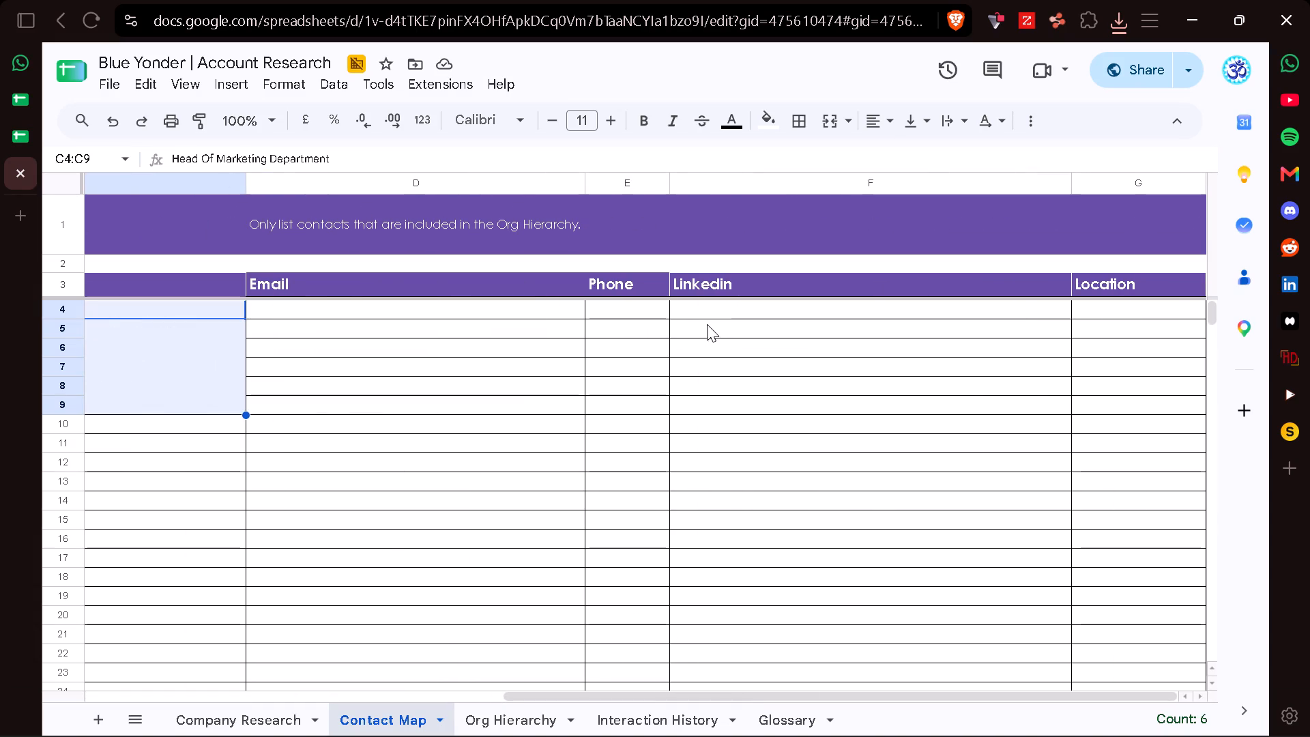
left_click(699, 313)
key("ctrl+v")
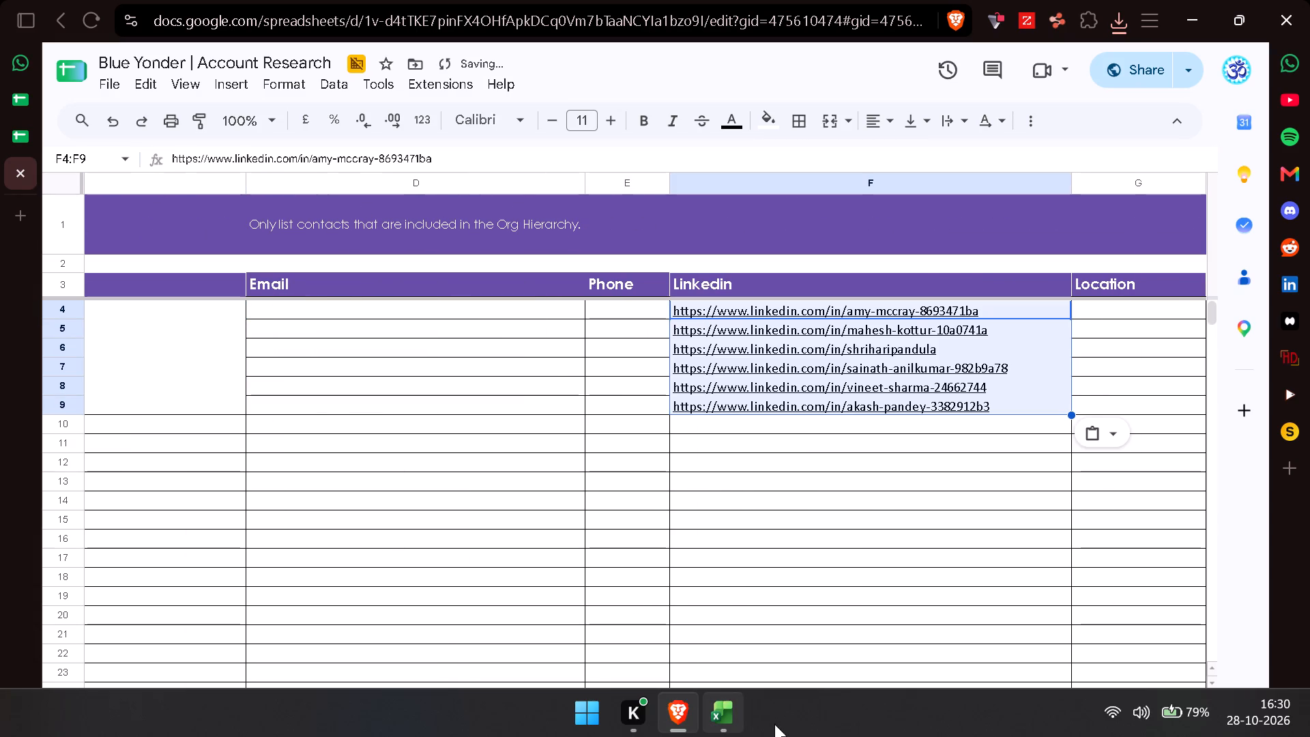
Copy the candidates' locations from the Excel export into the Contact Map's Location column starting at G4.
left_click(738, 715)
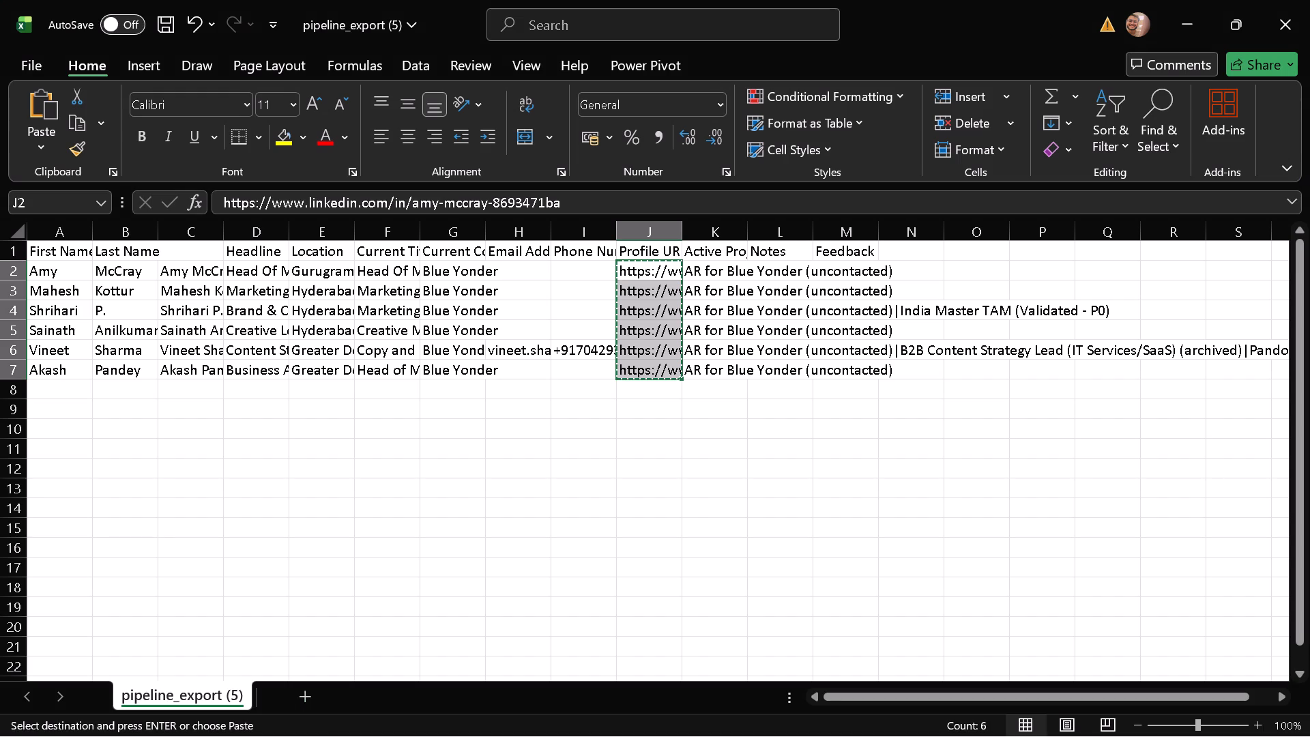
left_click(316, 270)
key("ctrl+shift+Down")
key("ctrl+c")
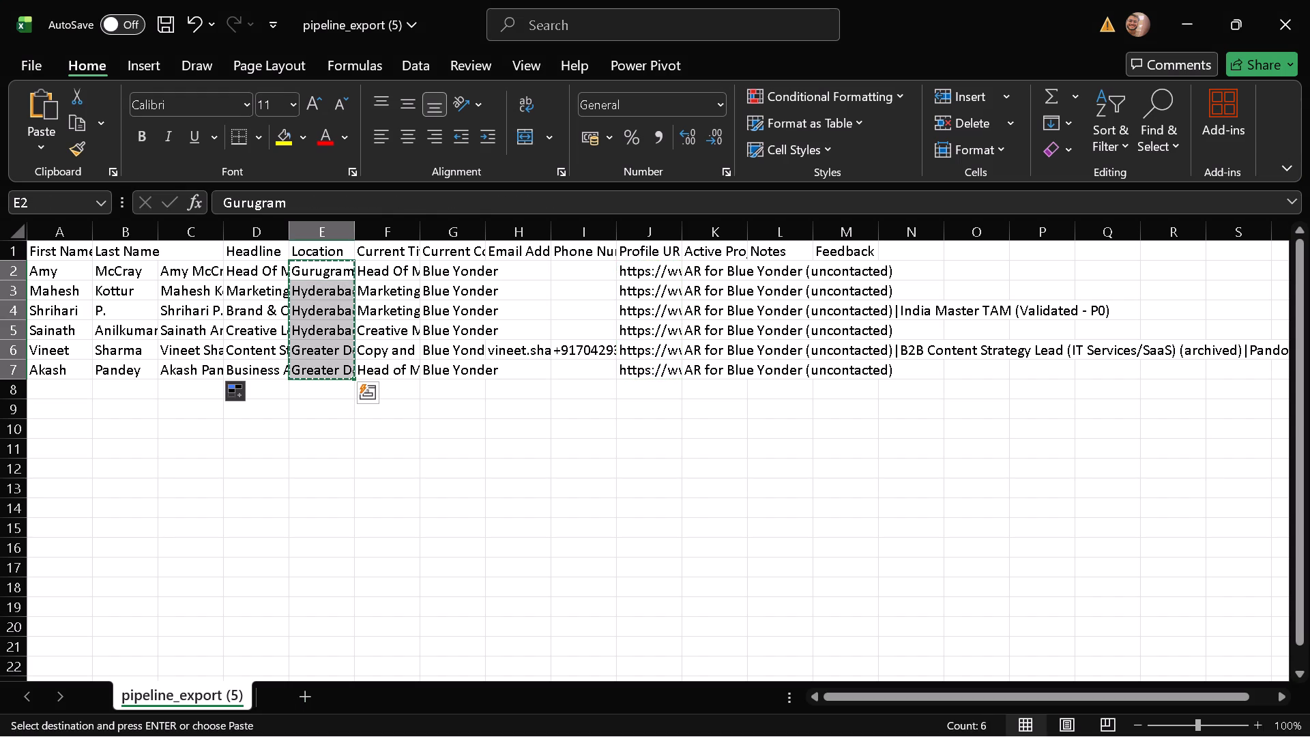
left_click(664, 708)
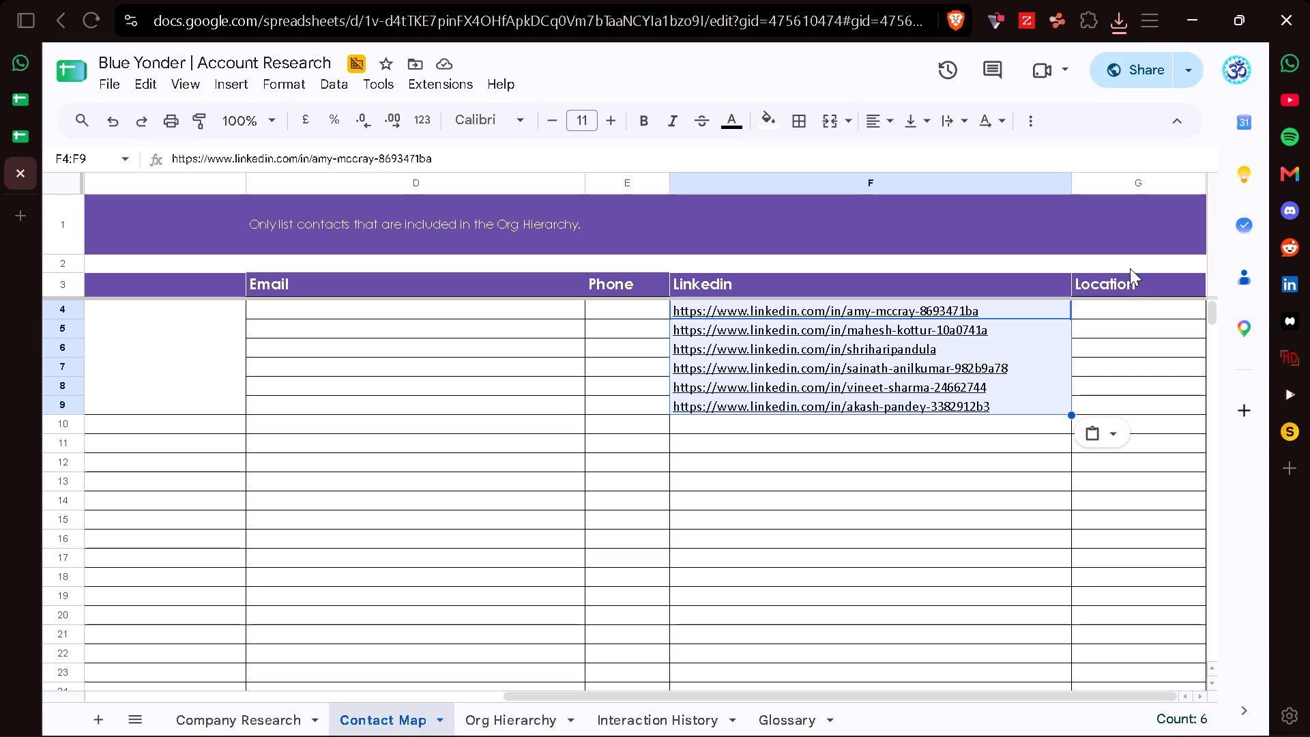
left_click(1122, 310)
key("ctrl+v")
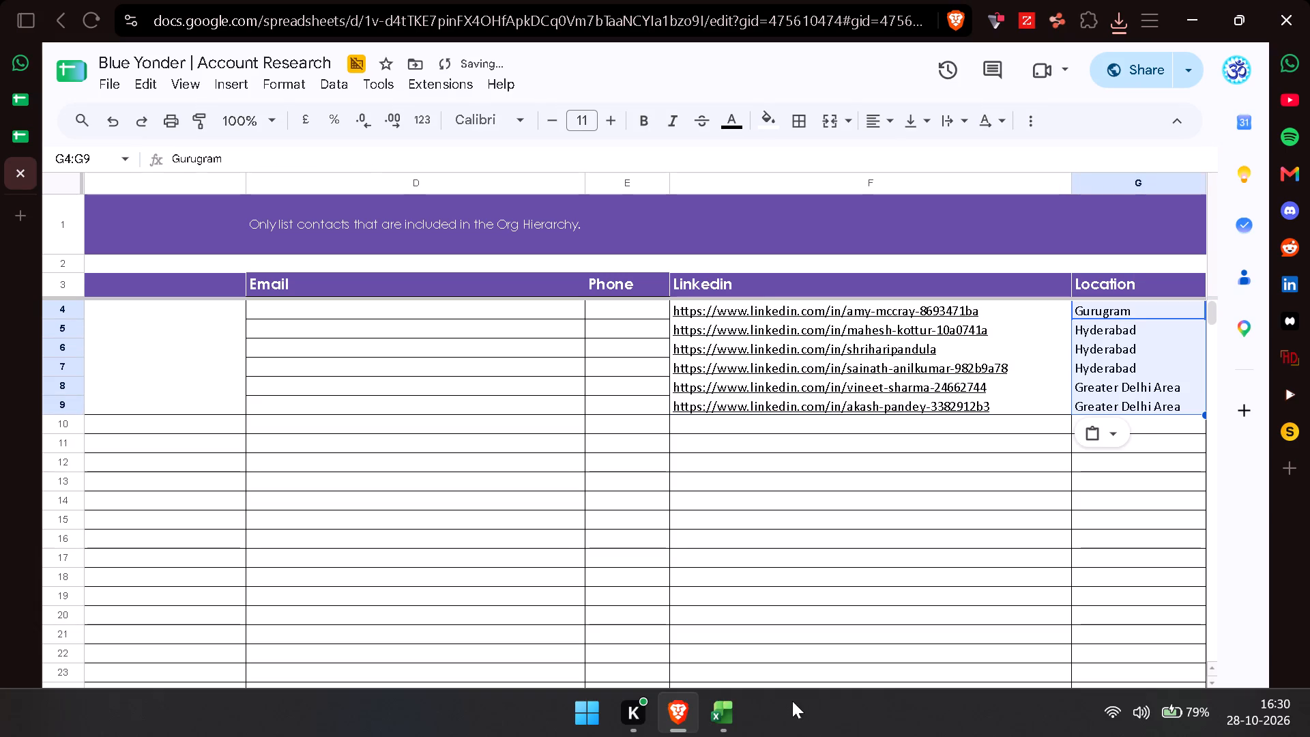
Close the pipeline_export (5) file in Excel without saving its changes.
left_click(705, 696)
left_click(1309, 0)
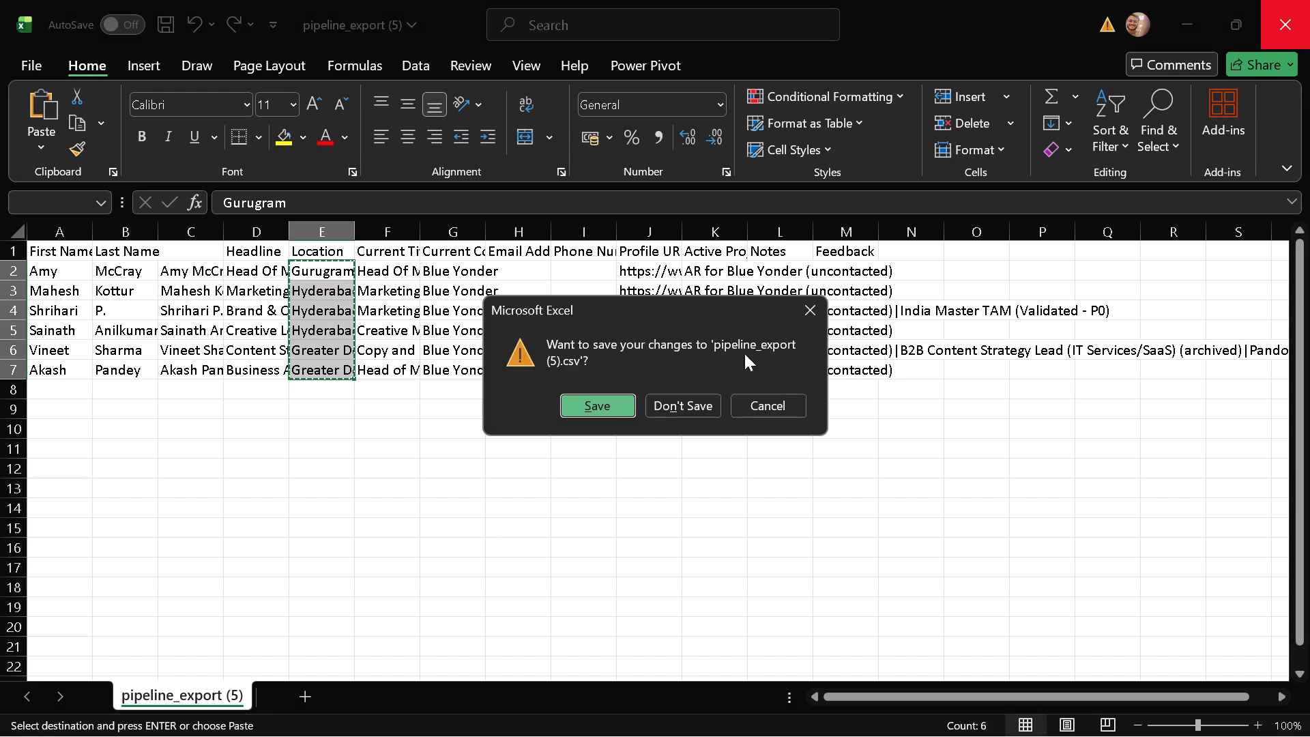
left_click(652, 409)
Create LinkedIn-hyperlinked names in column B with =HYPERLINK(F4,A4), filled from B4 down to B9.
scroll(505, 384, "right", 7)
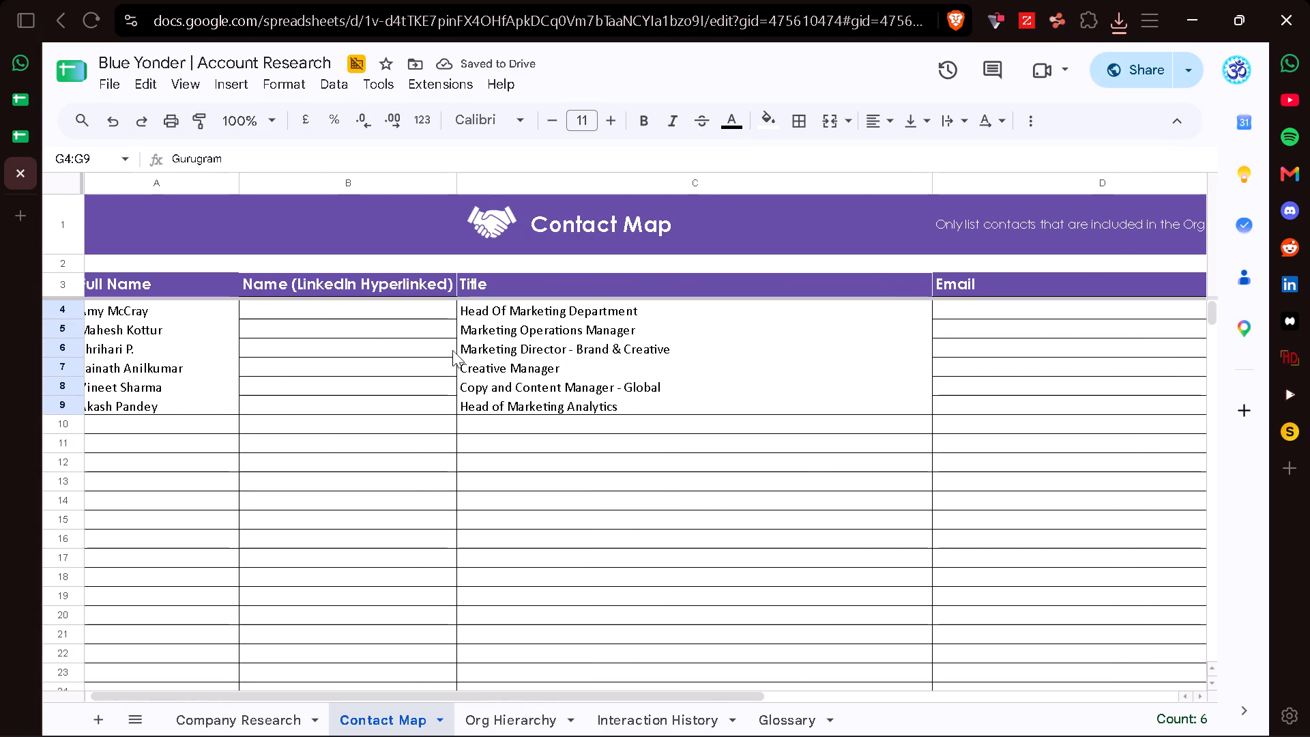
left_click(355, 314)
type("=hyp")
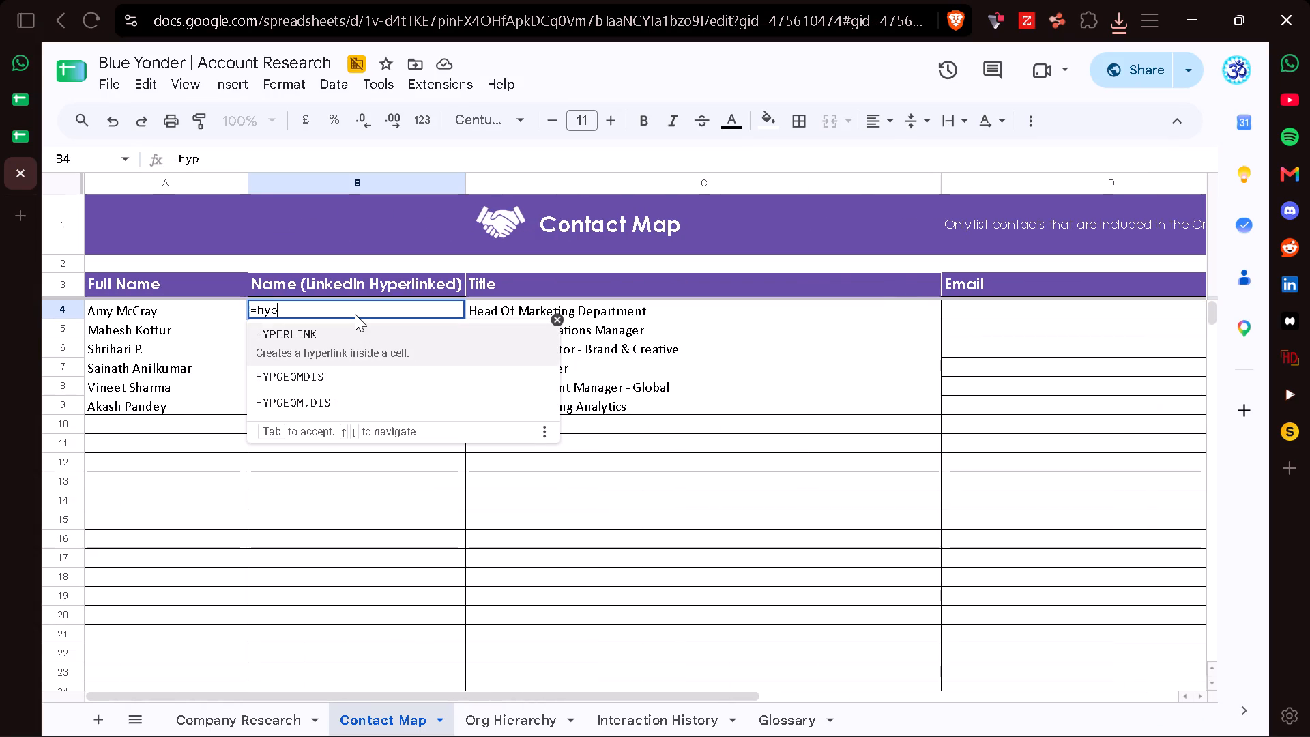
left_click(355, 342)
scroll(697, 301, "left", 5)
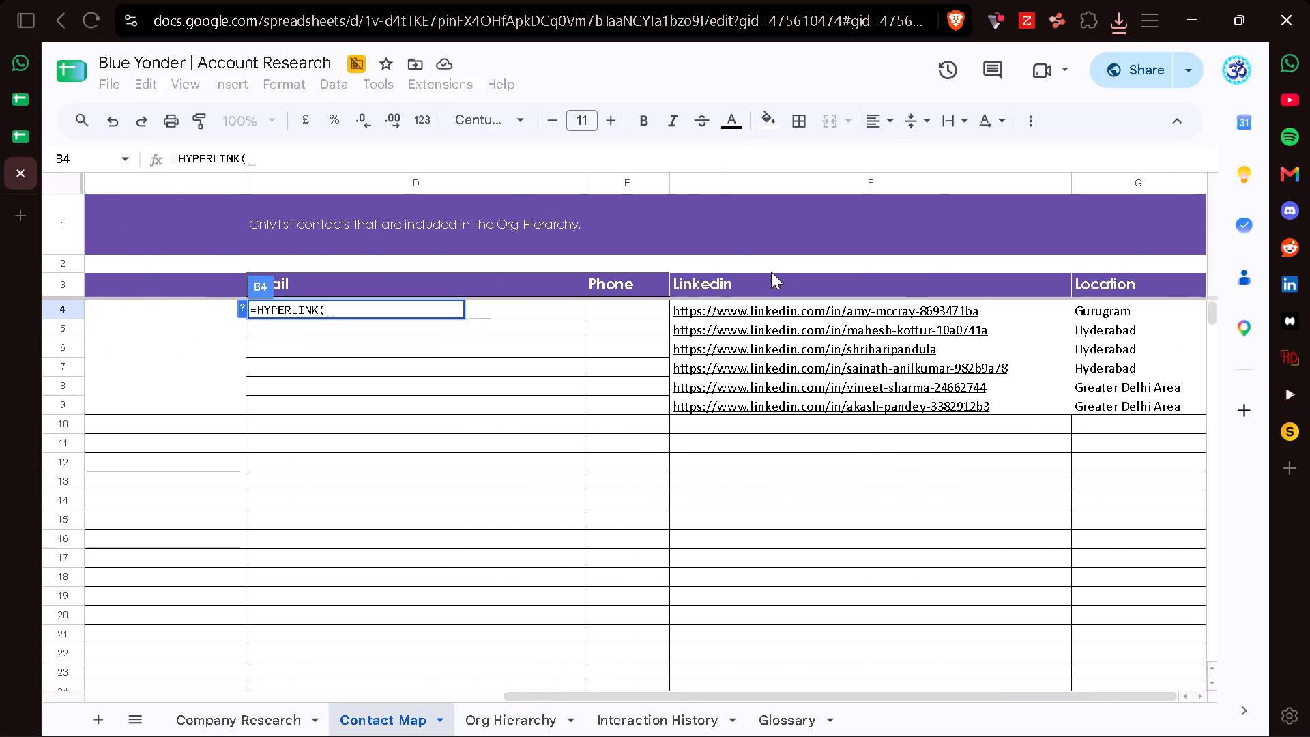
left_click(810, 306)
scroll(510, 369, "right", 8)
key("comma")
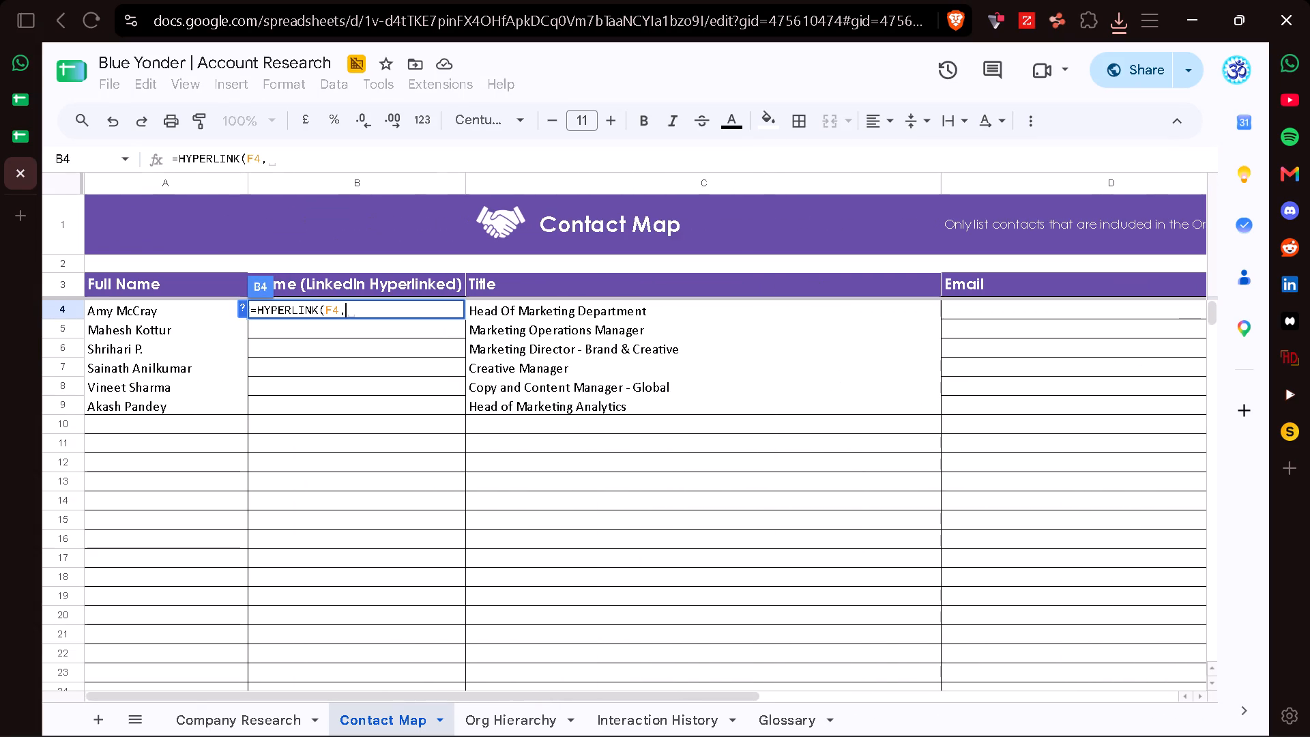
left_click(157, 313)
key("Return")
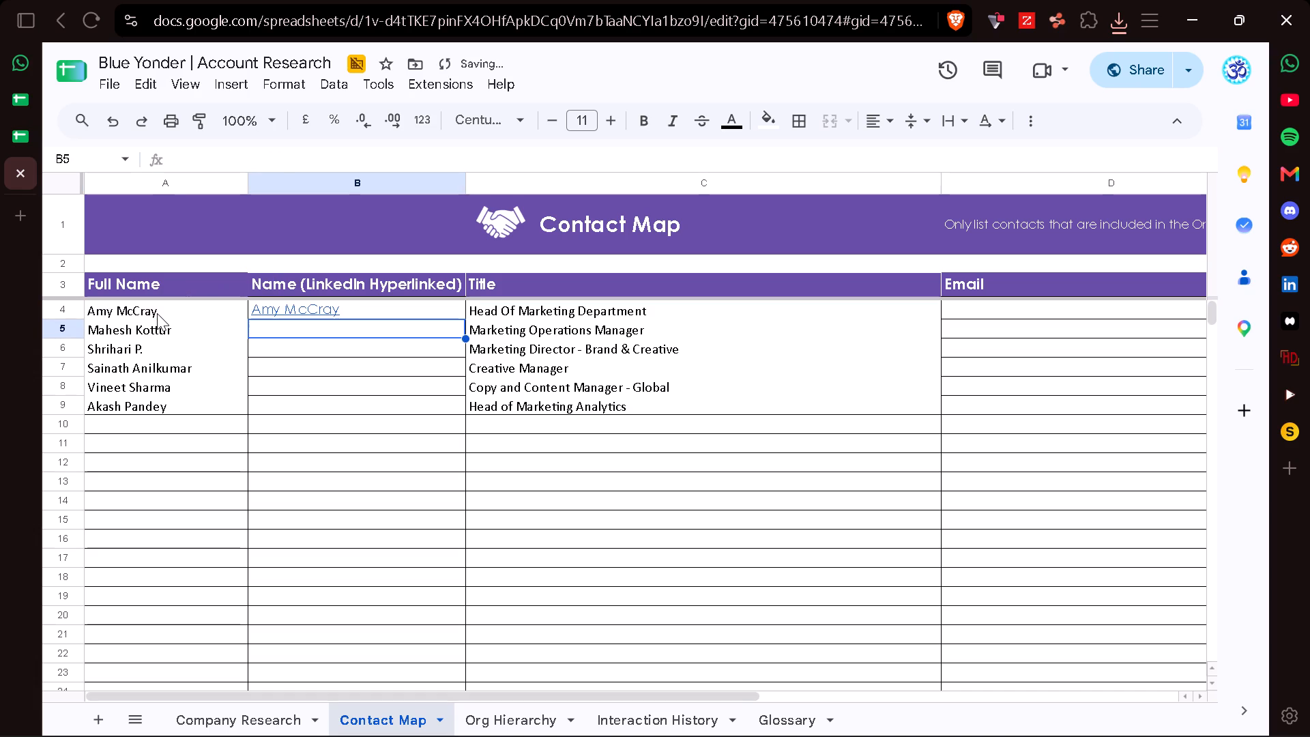
key("Up")
left_click_drag(467, 319, 459, 326)
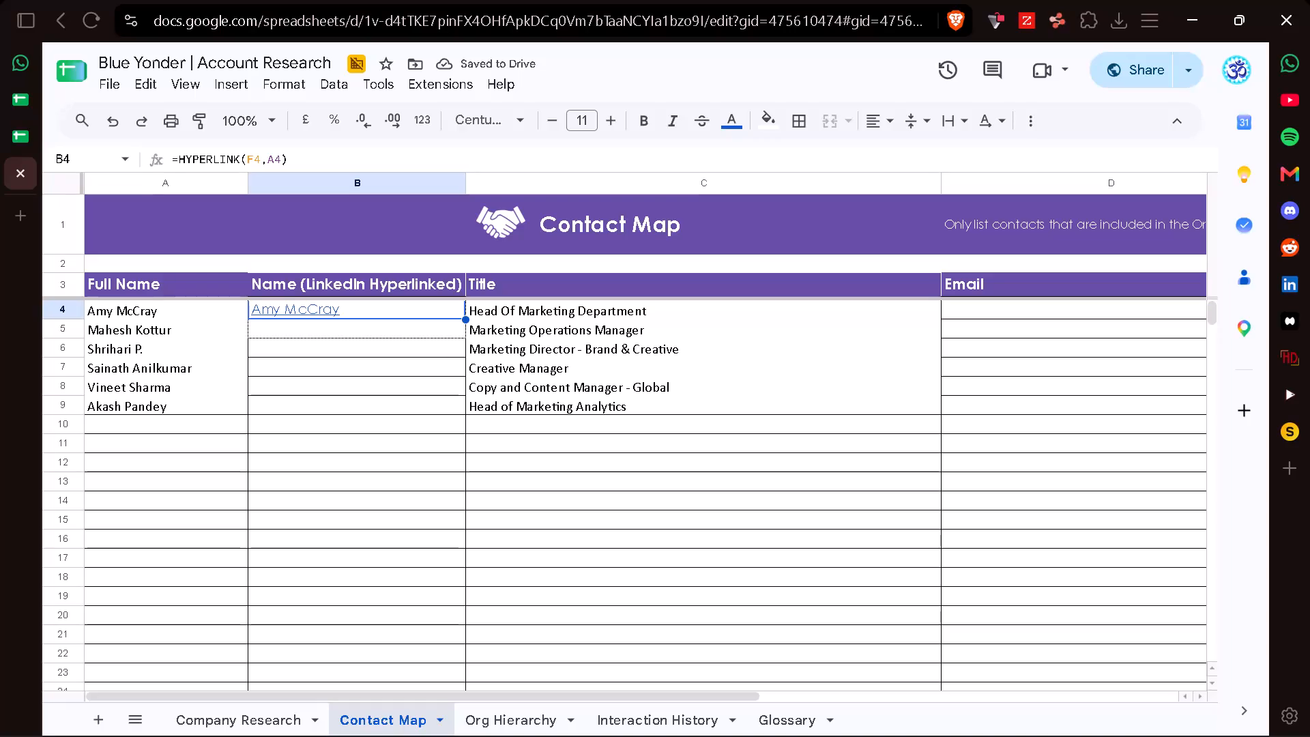
left_click_drag(459, 326, 426, 411)
Format the contact range A4:G9 in Century Gothic with all borders and reset its text colour.
left_click(147, 312)
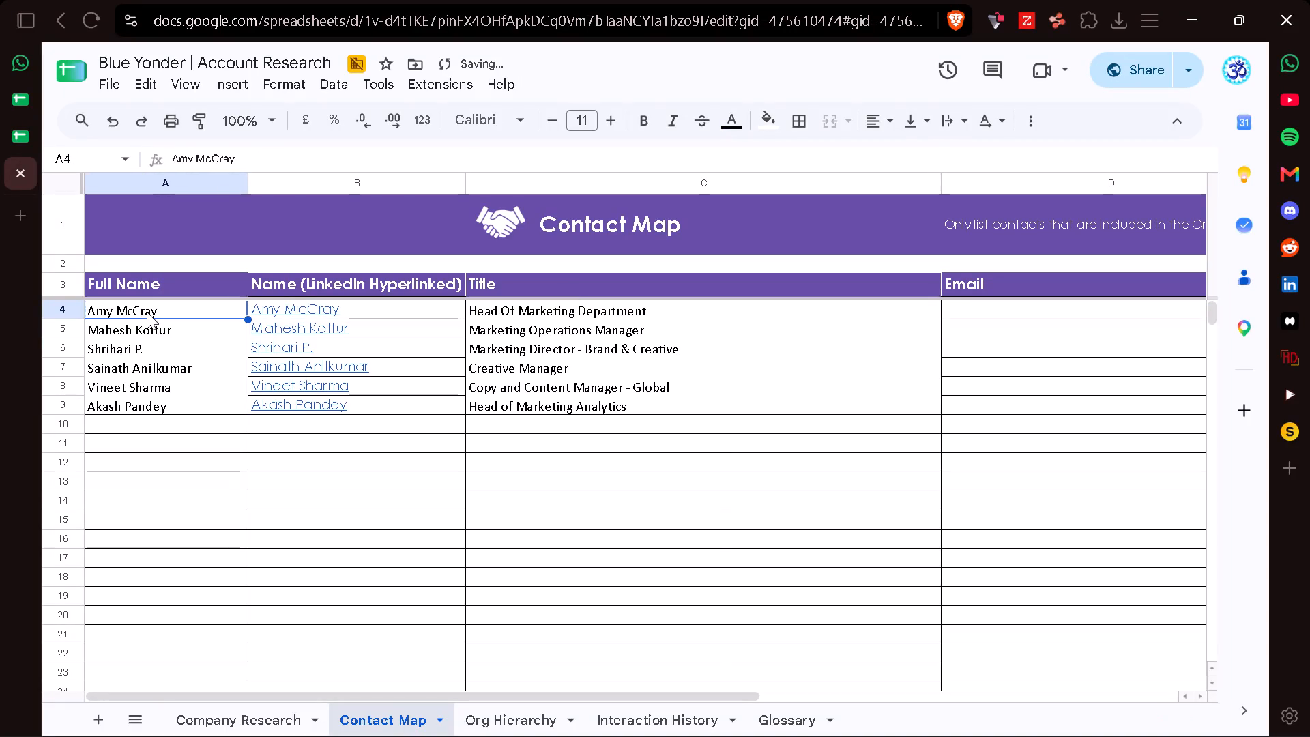
key("ctrl+shift+Down")
key("ctrl+shift+Right")
key("ctrl+shift+Right")
key("ctrl+shift+Right")
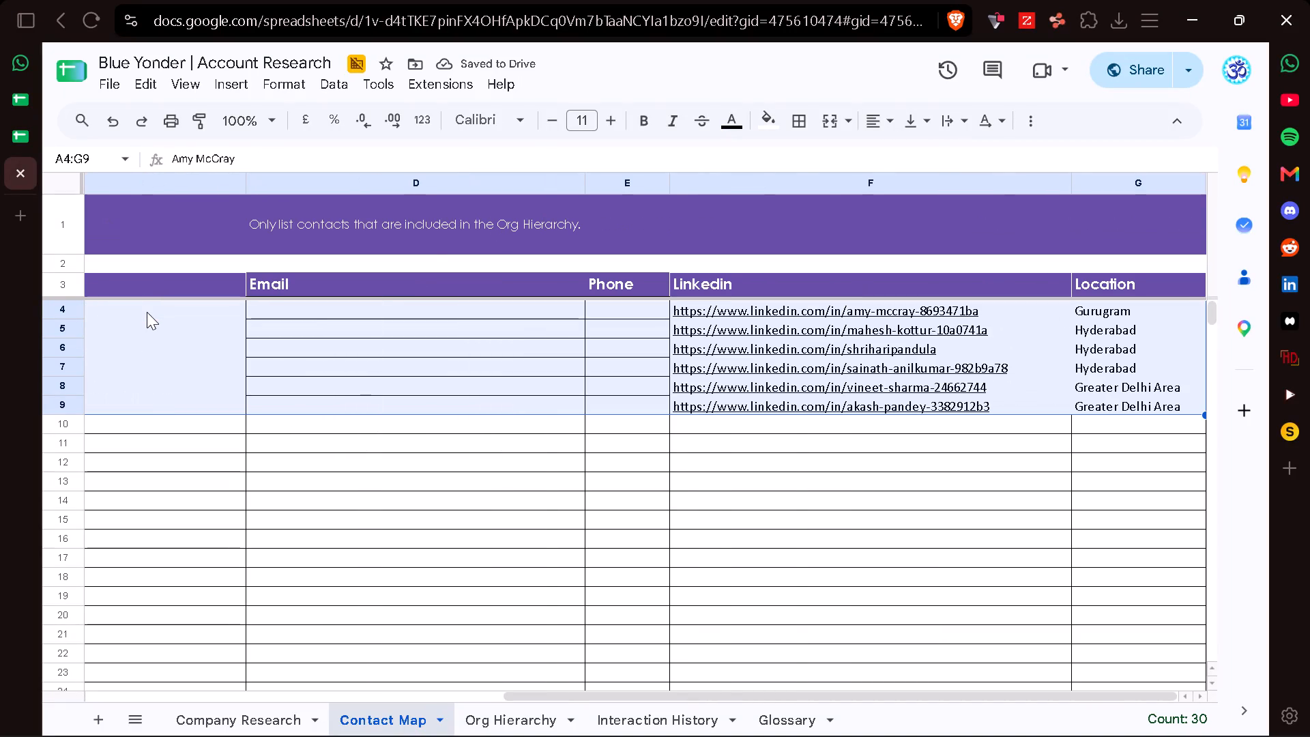
left_click(532, 112)
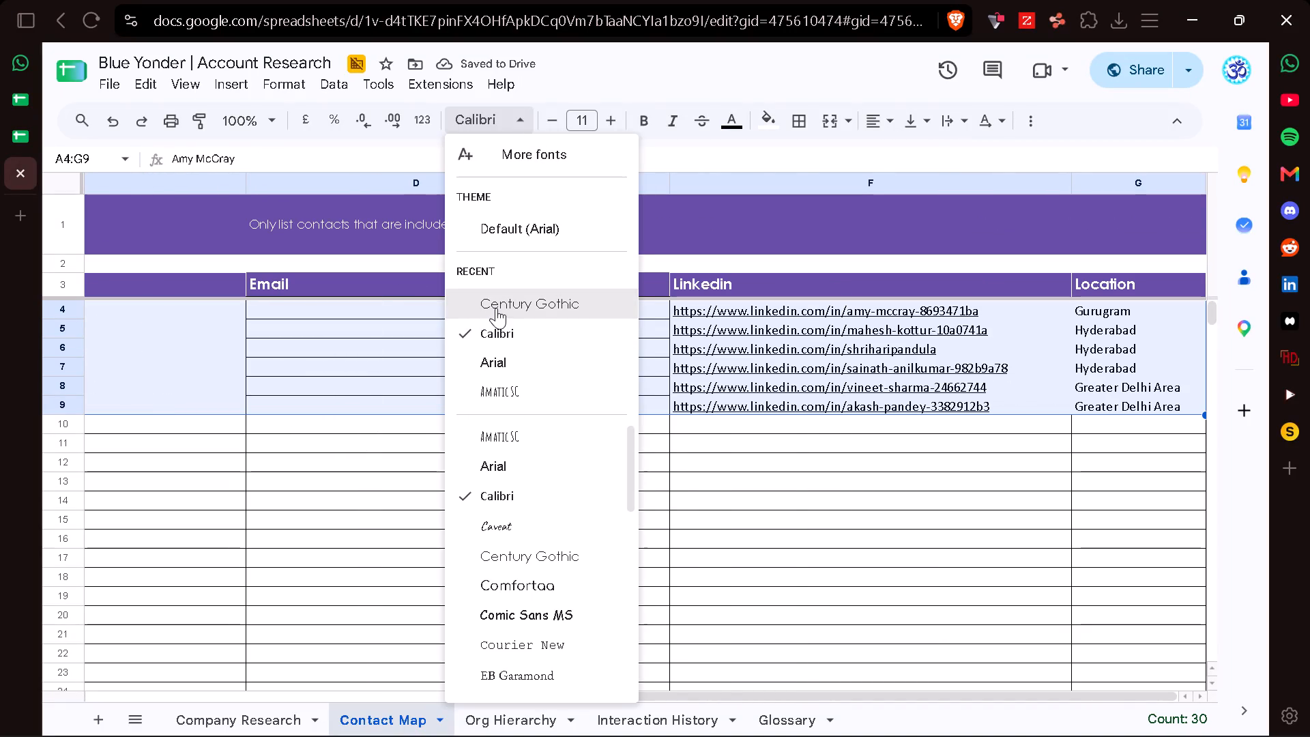
left_click(496, 308)
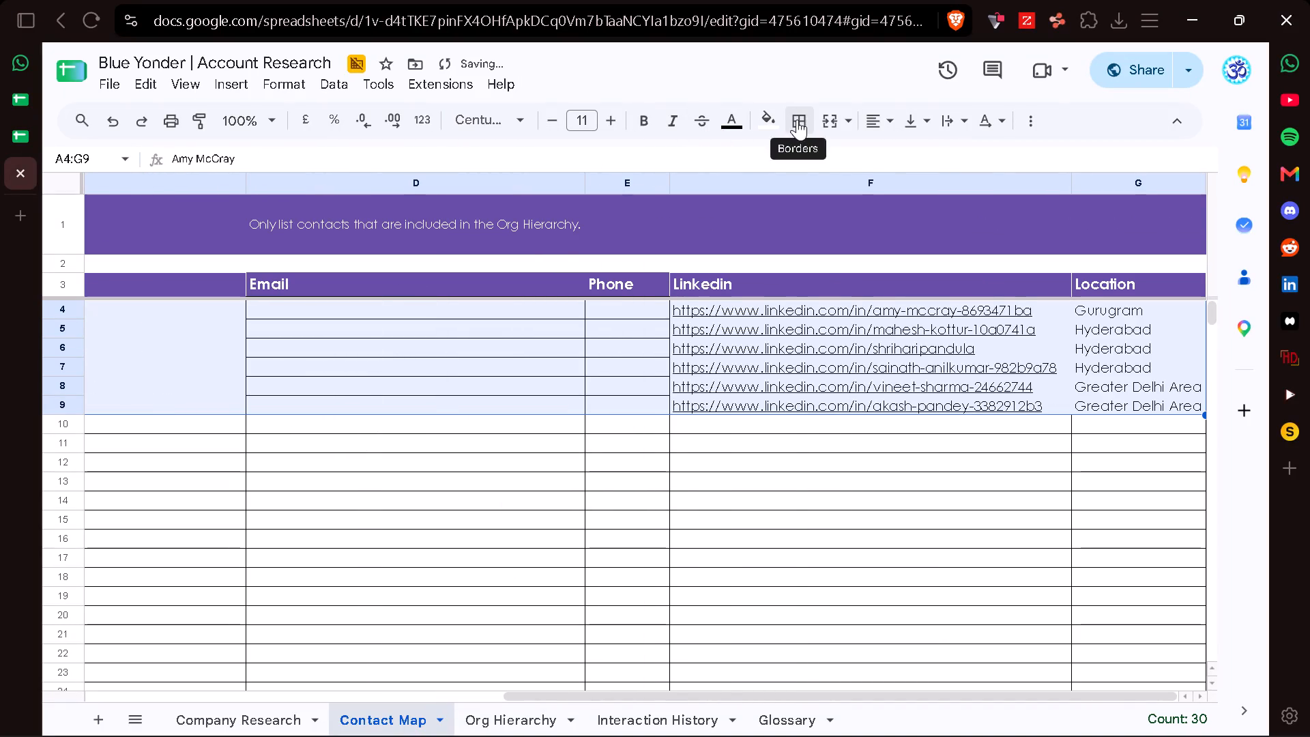
left_click(797, 119)
left_click(806, 151)
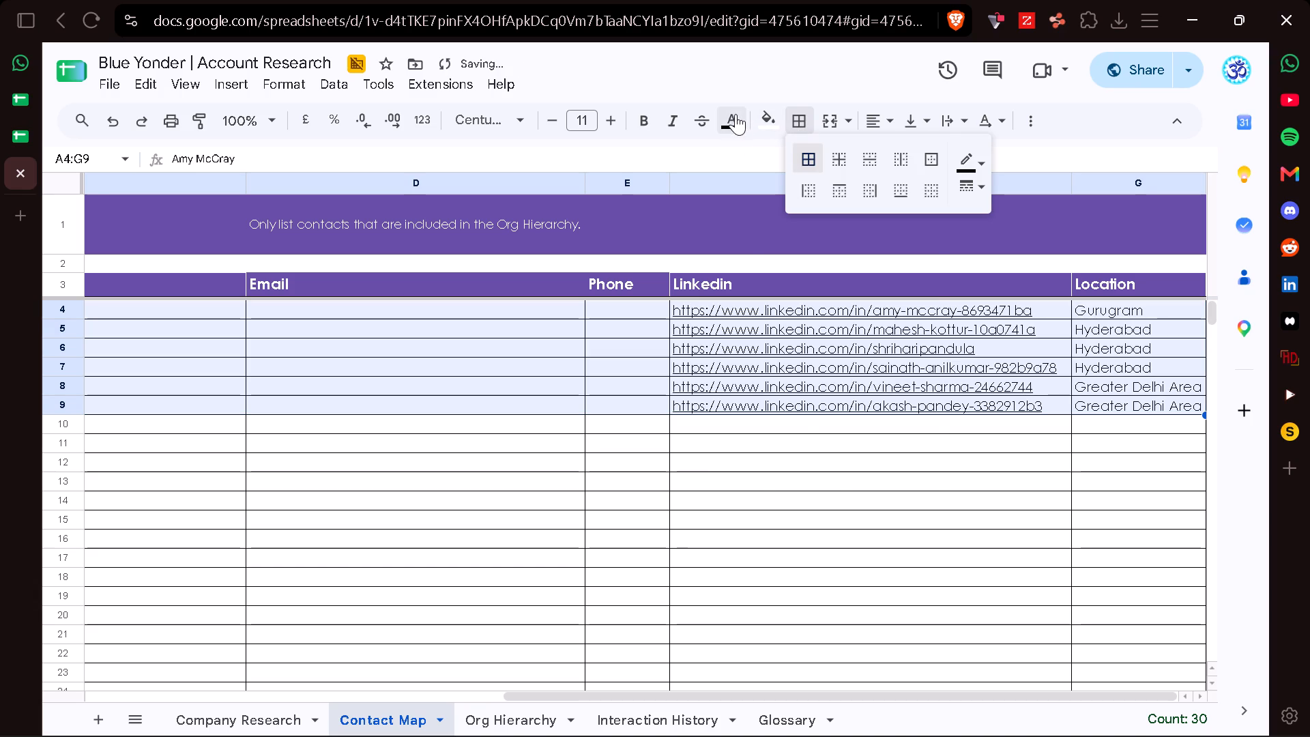
left_click(736, 114)
left_click(760, 155)
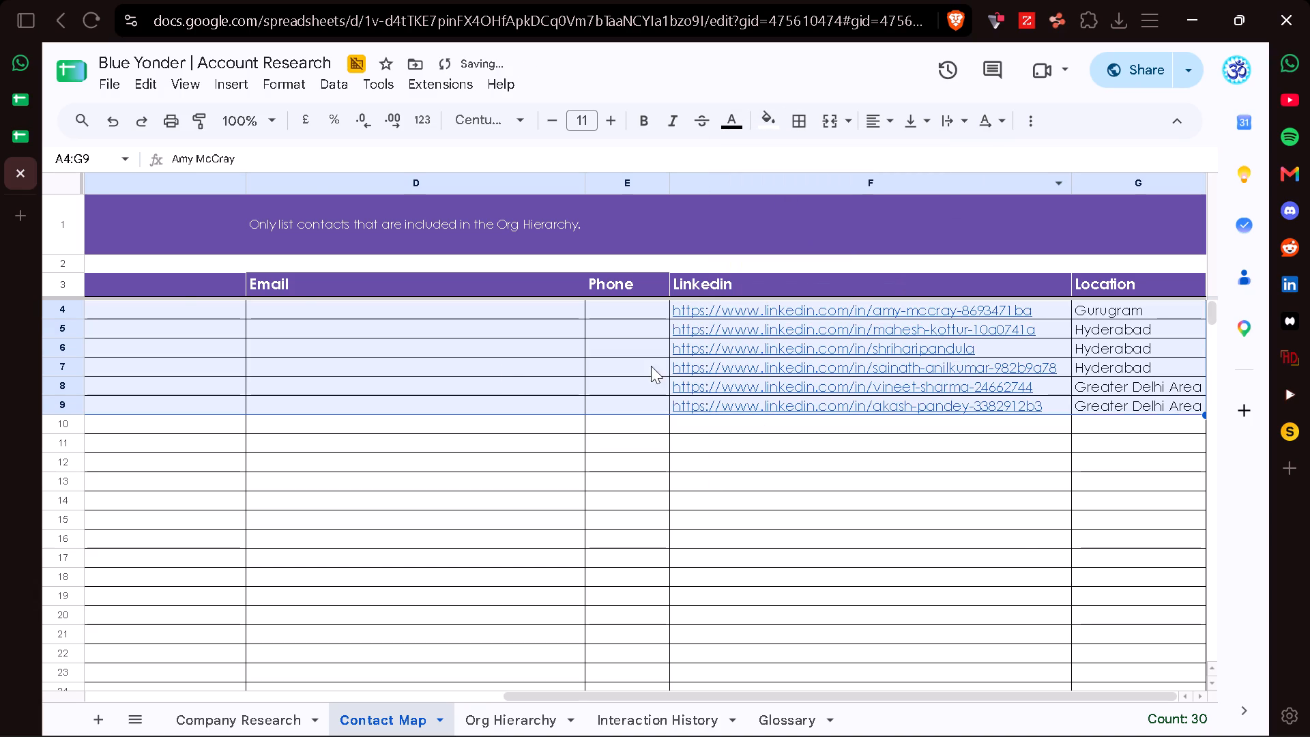
Sort the contact range A4:G9 by Full Name from A to Z.
scroll(504, 365, "right", 6)
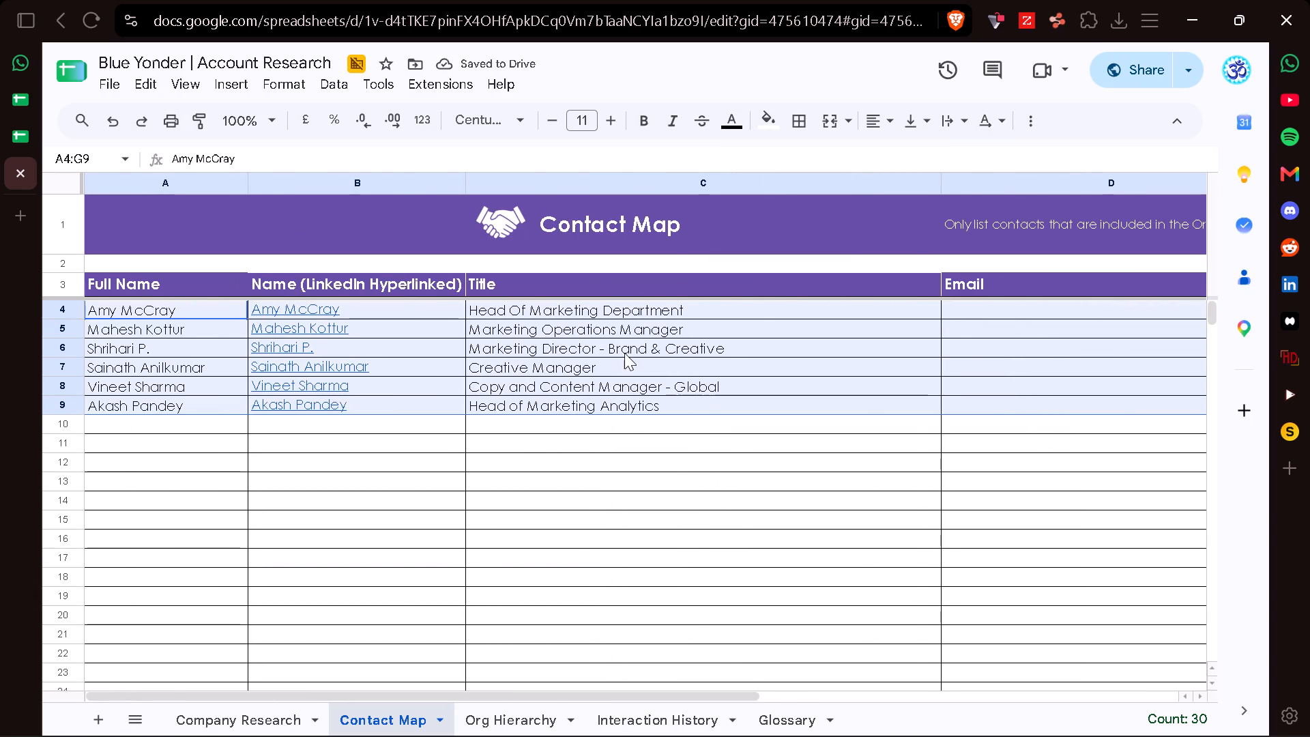
right_click(624, 353)
scroll(697, 672, "down", 3)
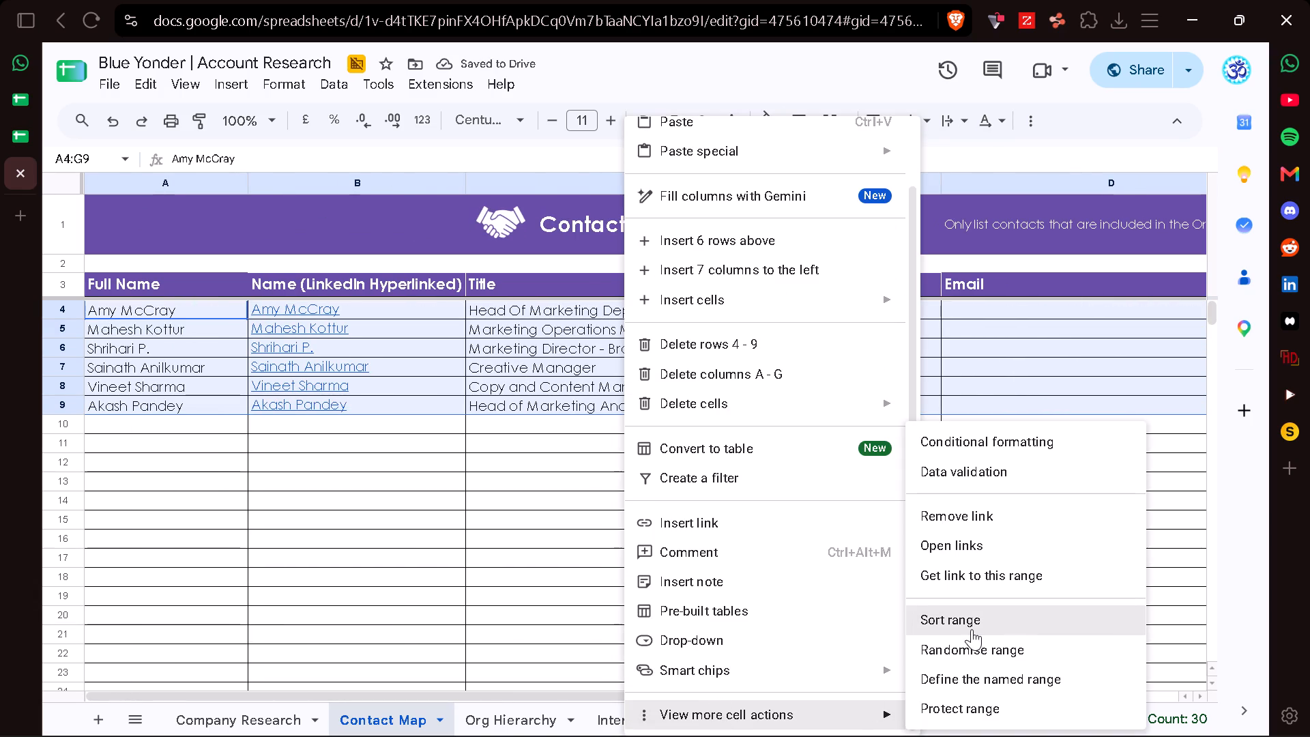
left_click(972, 629)
left_click(835, 490)
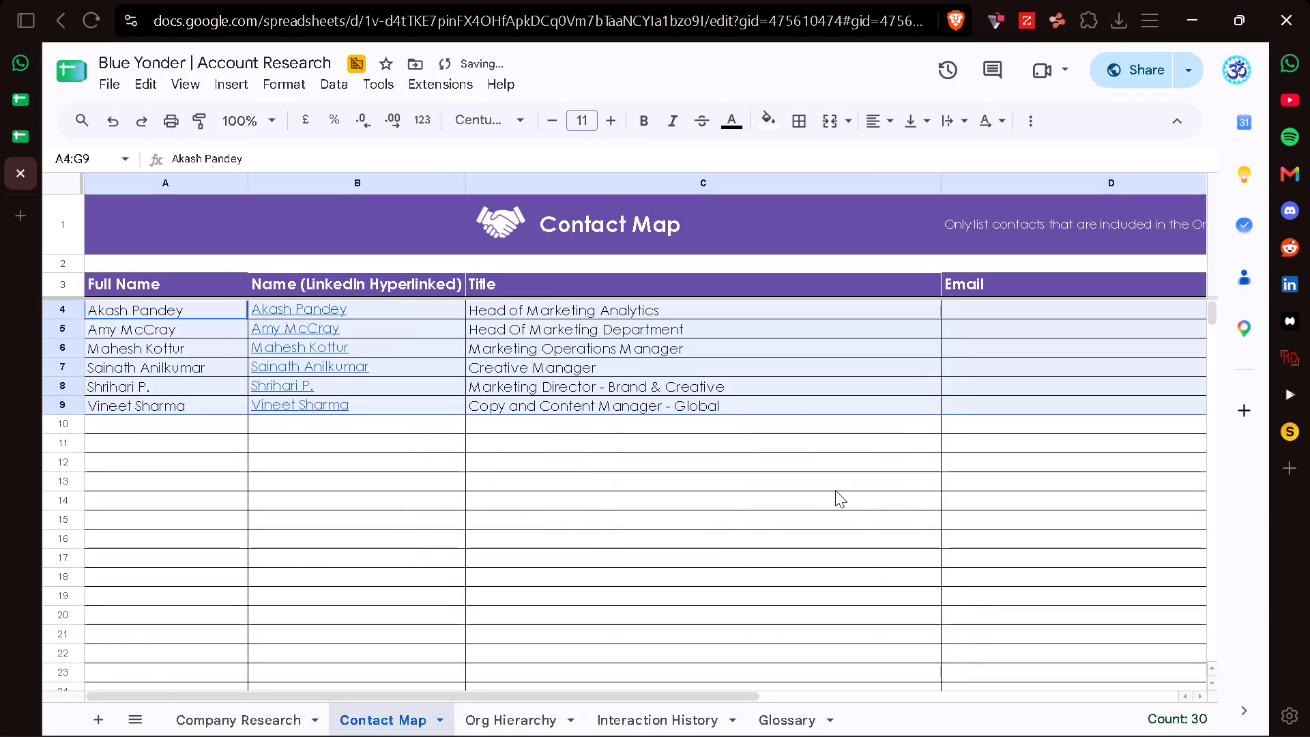
Open the row 4 contact's LinkedIn profile and copy the business email from ZoomInfo into D4, launching the SMARTe extension as well.
scroll(835, 490, "left", 5)
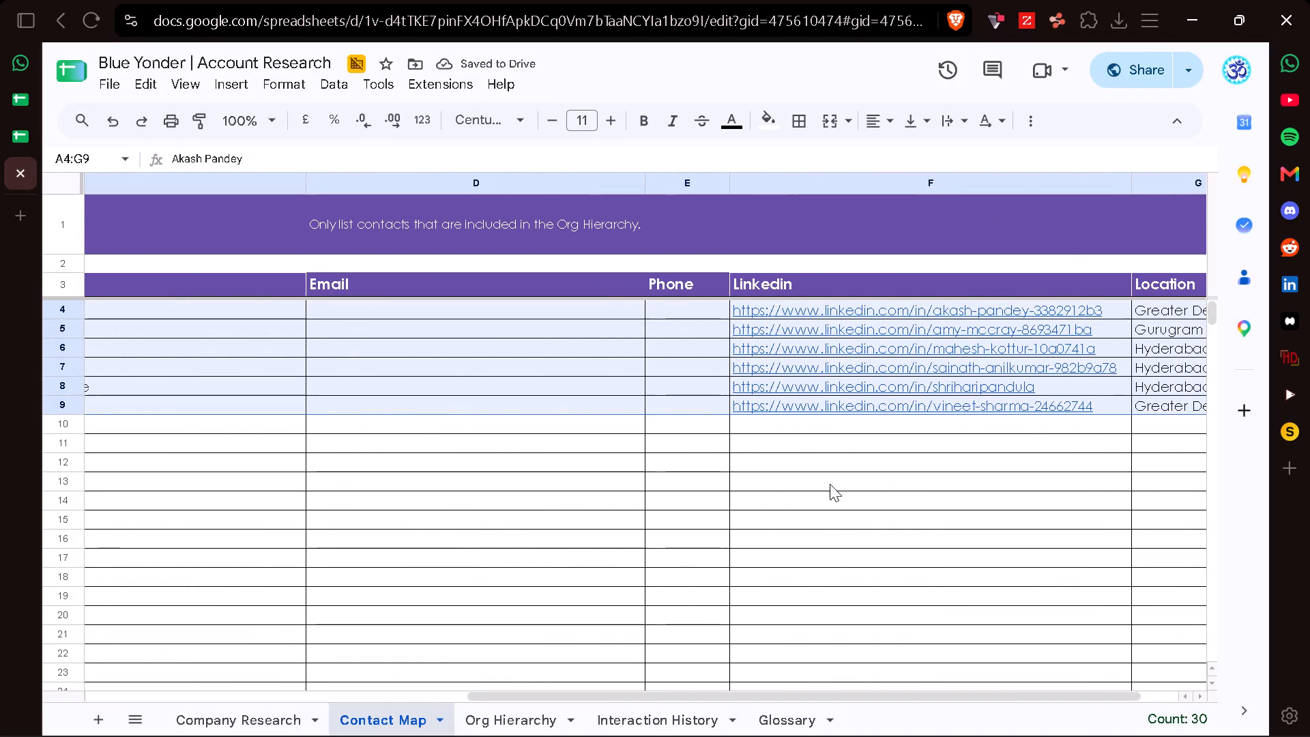
left_click(461, 308)
scroll(461, 308, "left", 1)
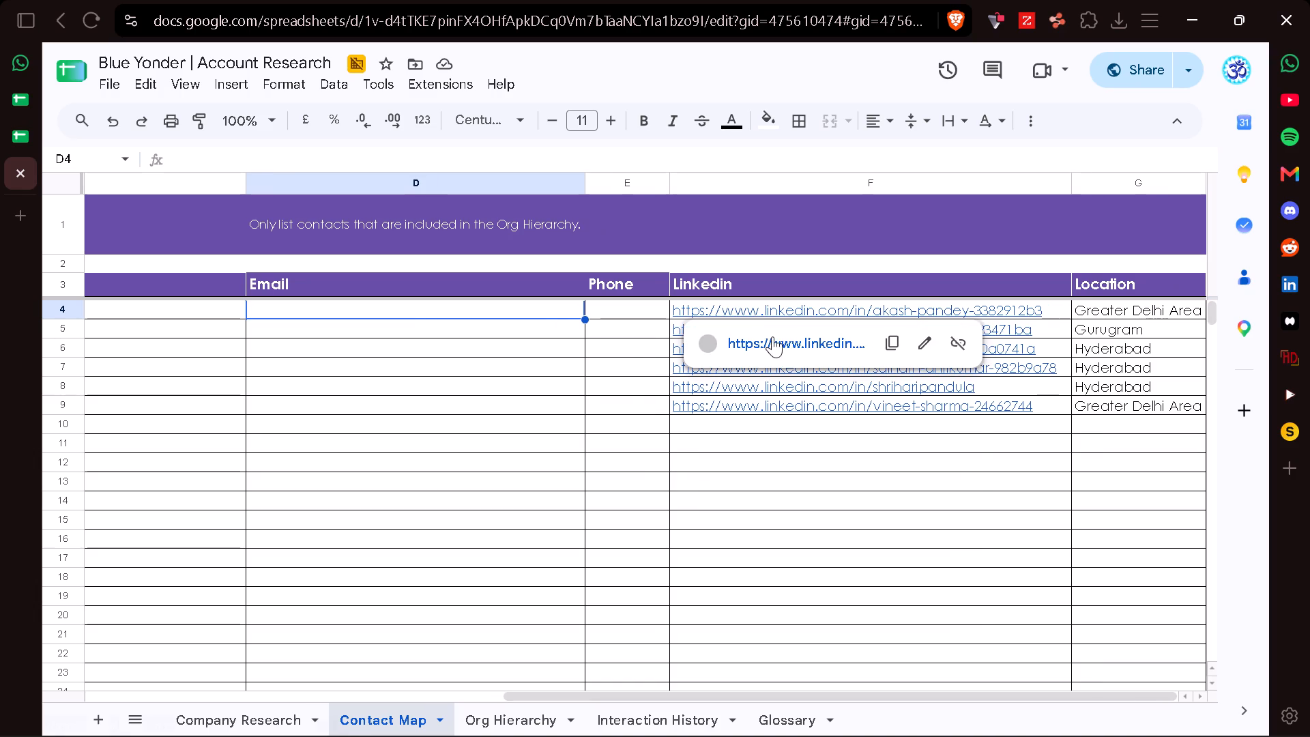
left_click(772, 336)
left_click(1024, 17)
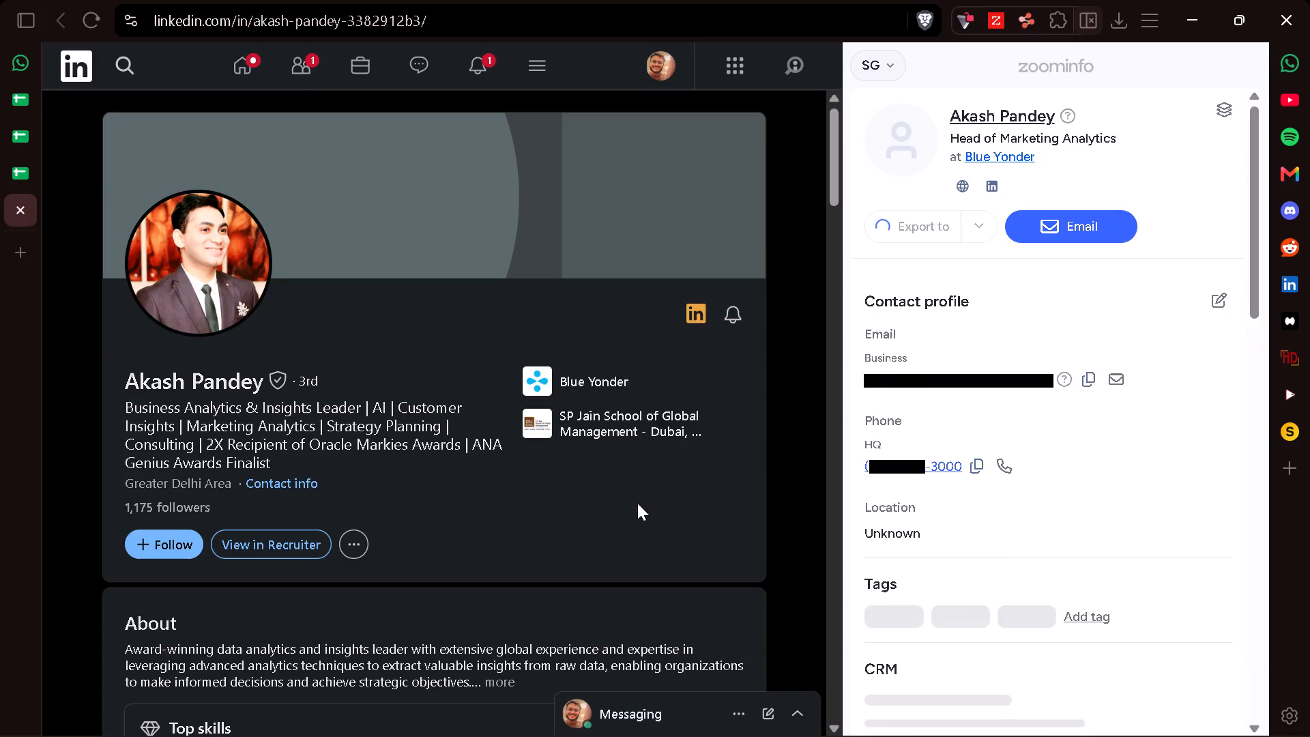
left_click(1095, 386)
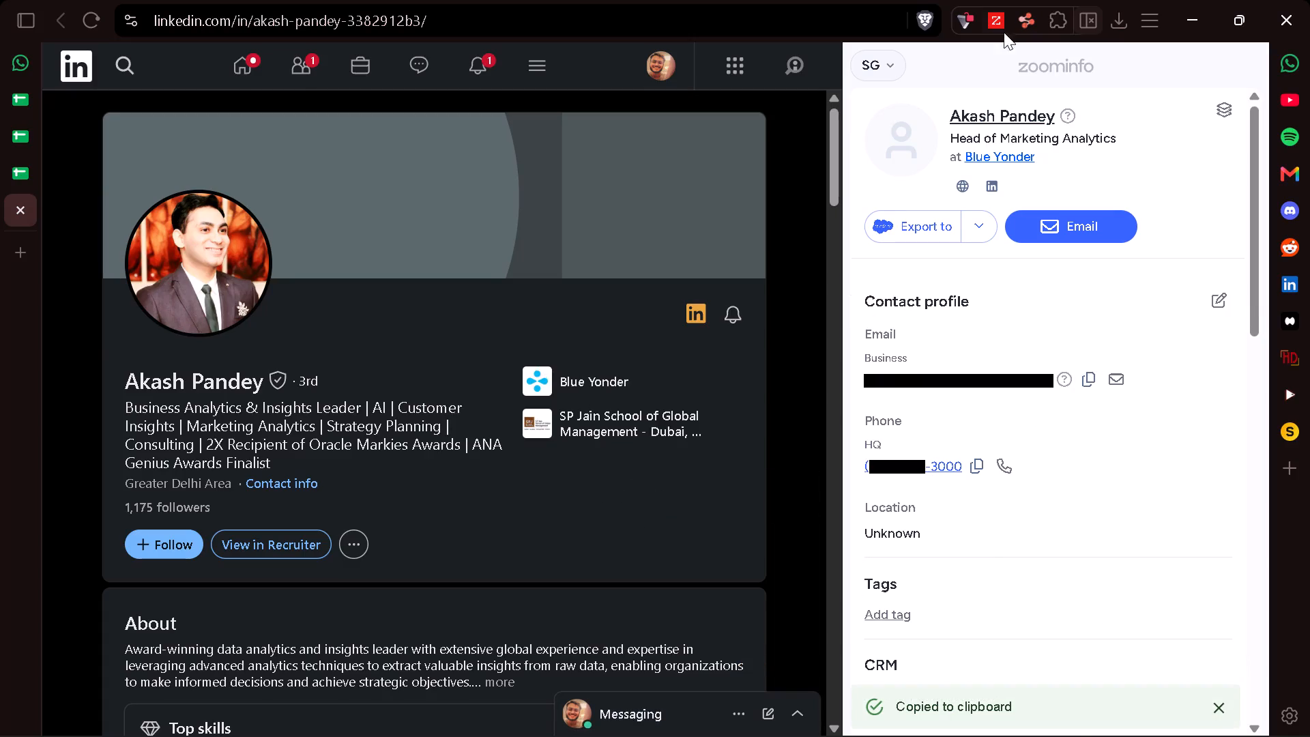
left_click(1026, 15)
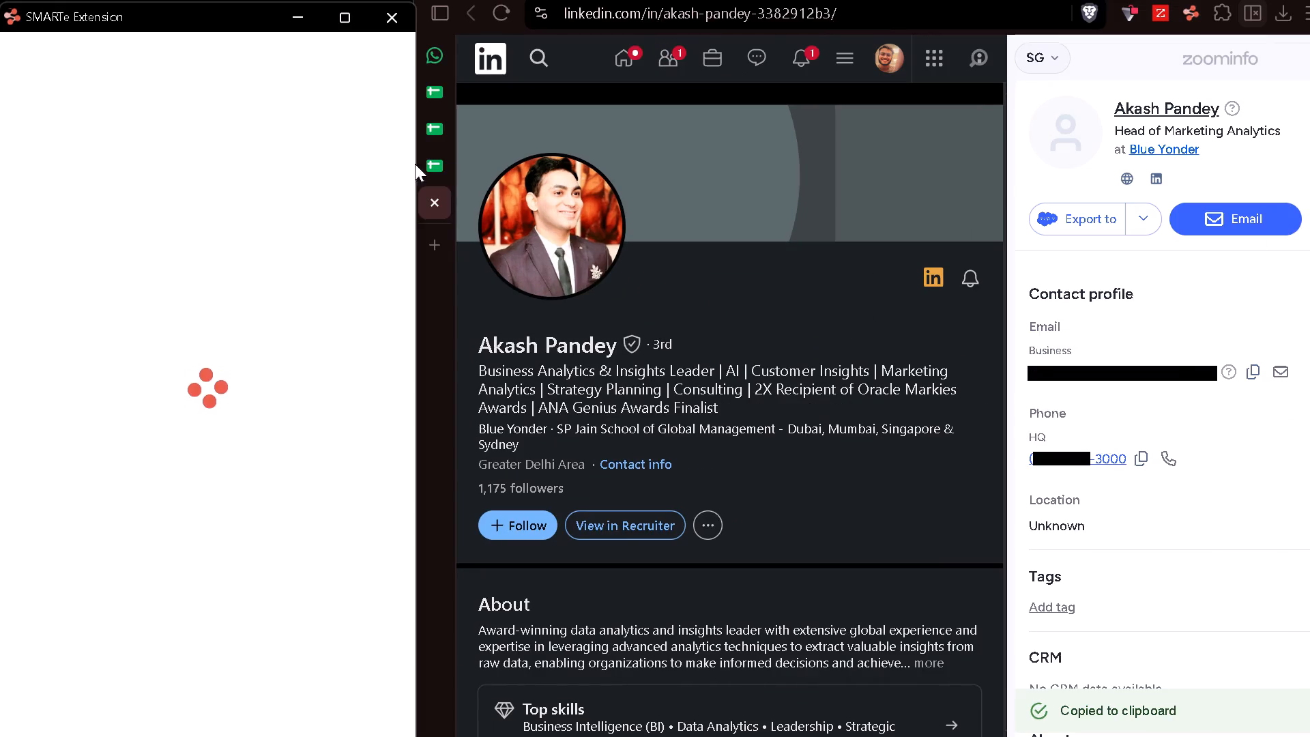
left_click(441, 164)
key("ctrl+v")
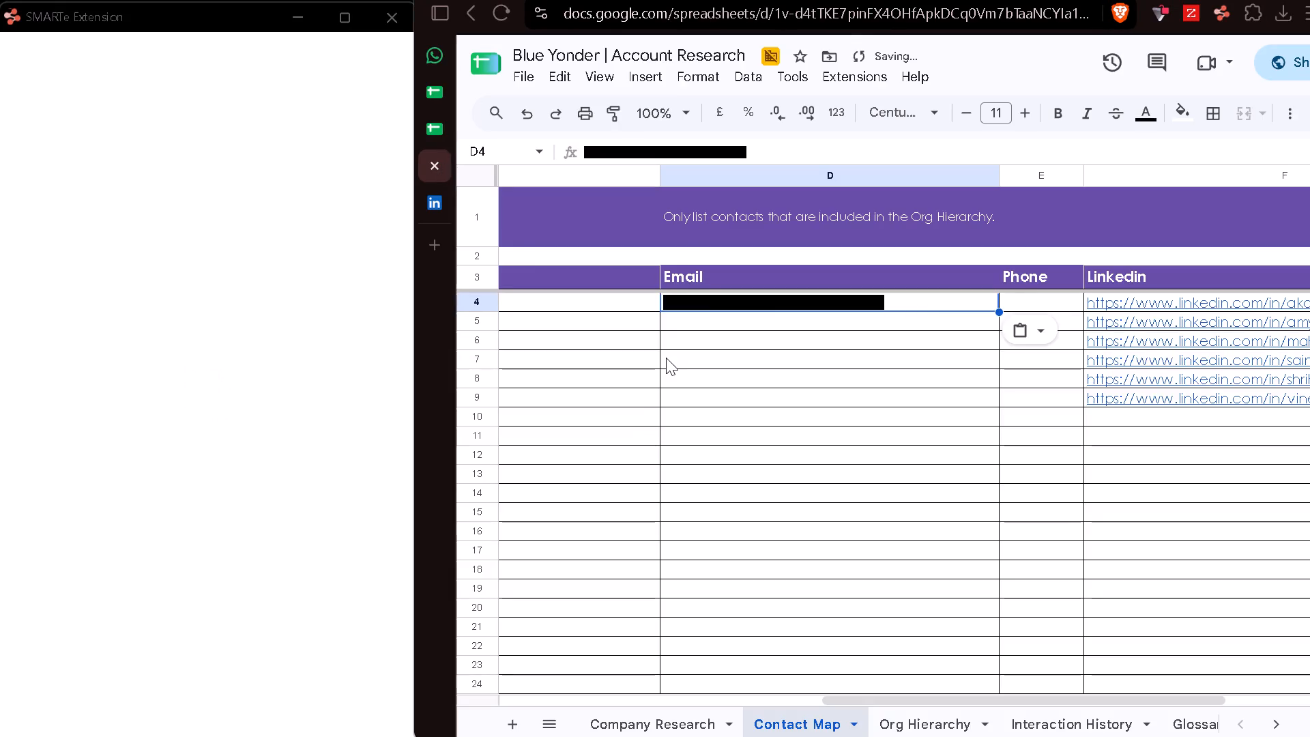
Check SMARTe for the row 4 contact's phone number, close the profile, and enter "nf" in Phone cell E4.
key("Right")
left_click(439, 198)
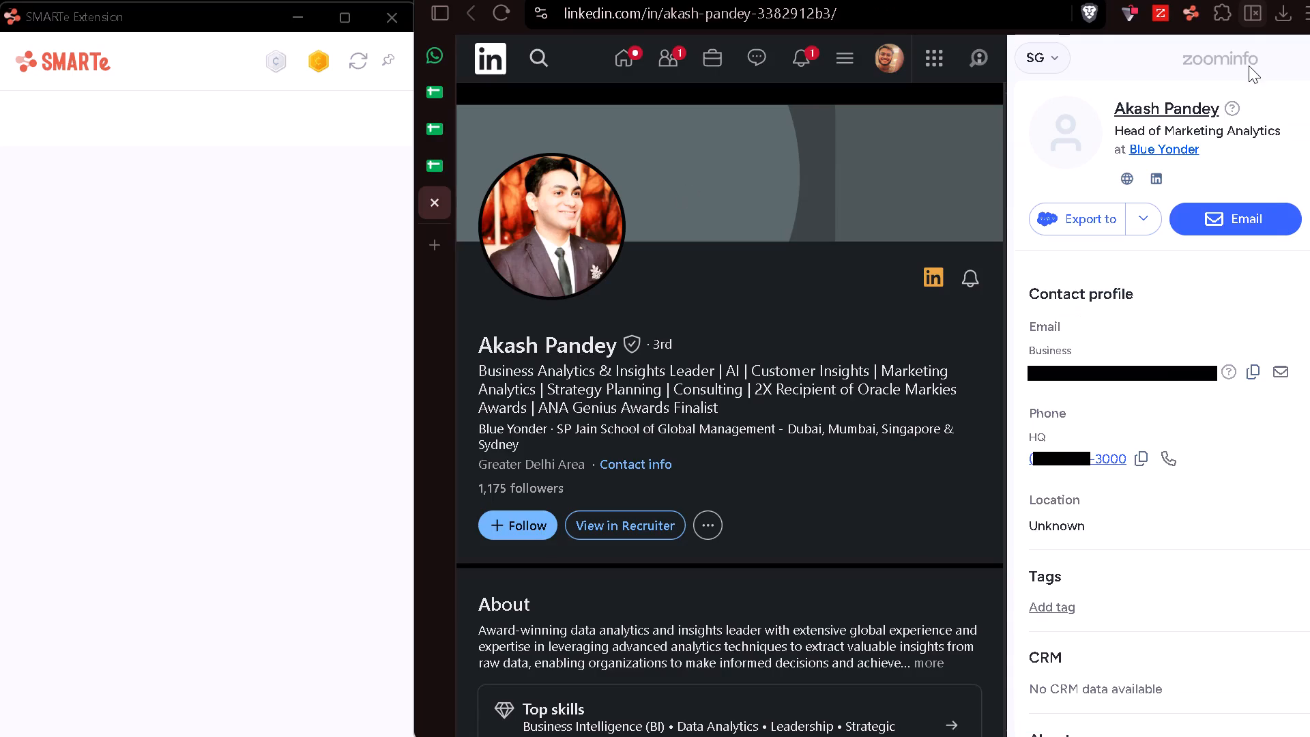
left_click(1250, 14)
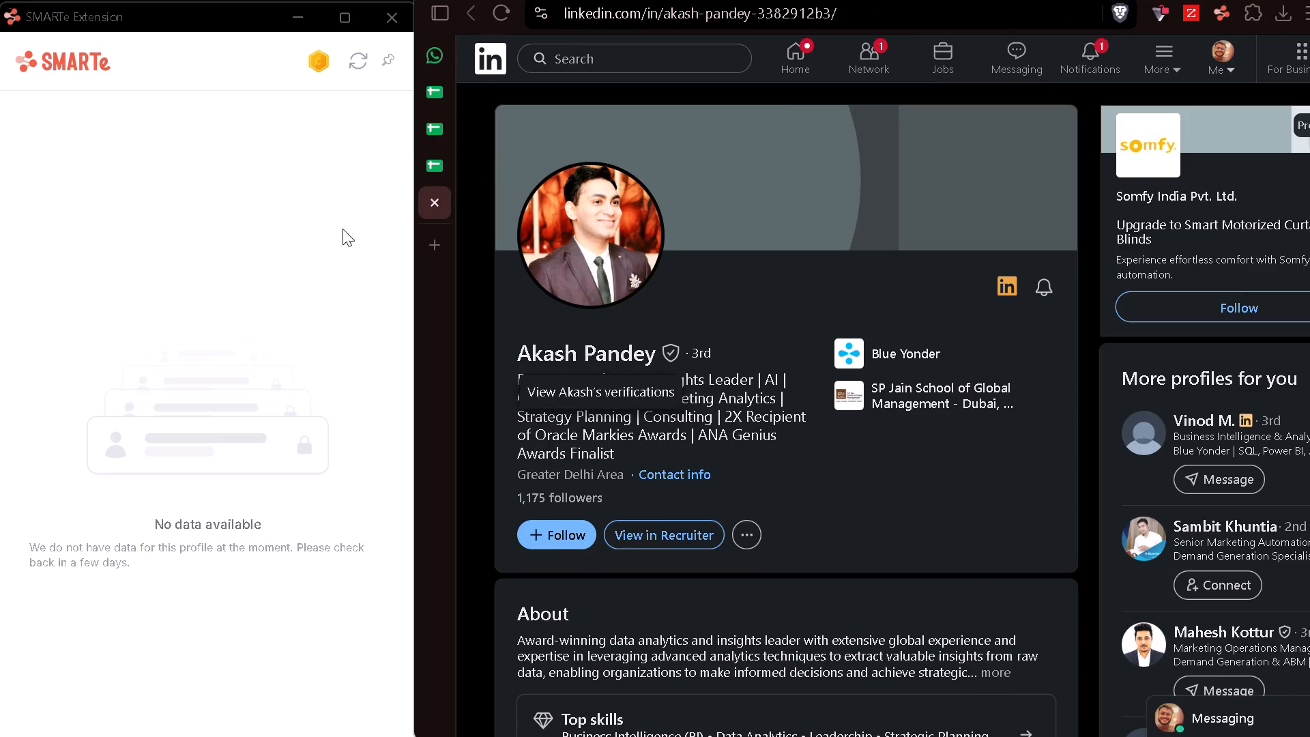
left_click(434, 205)
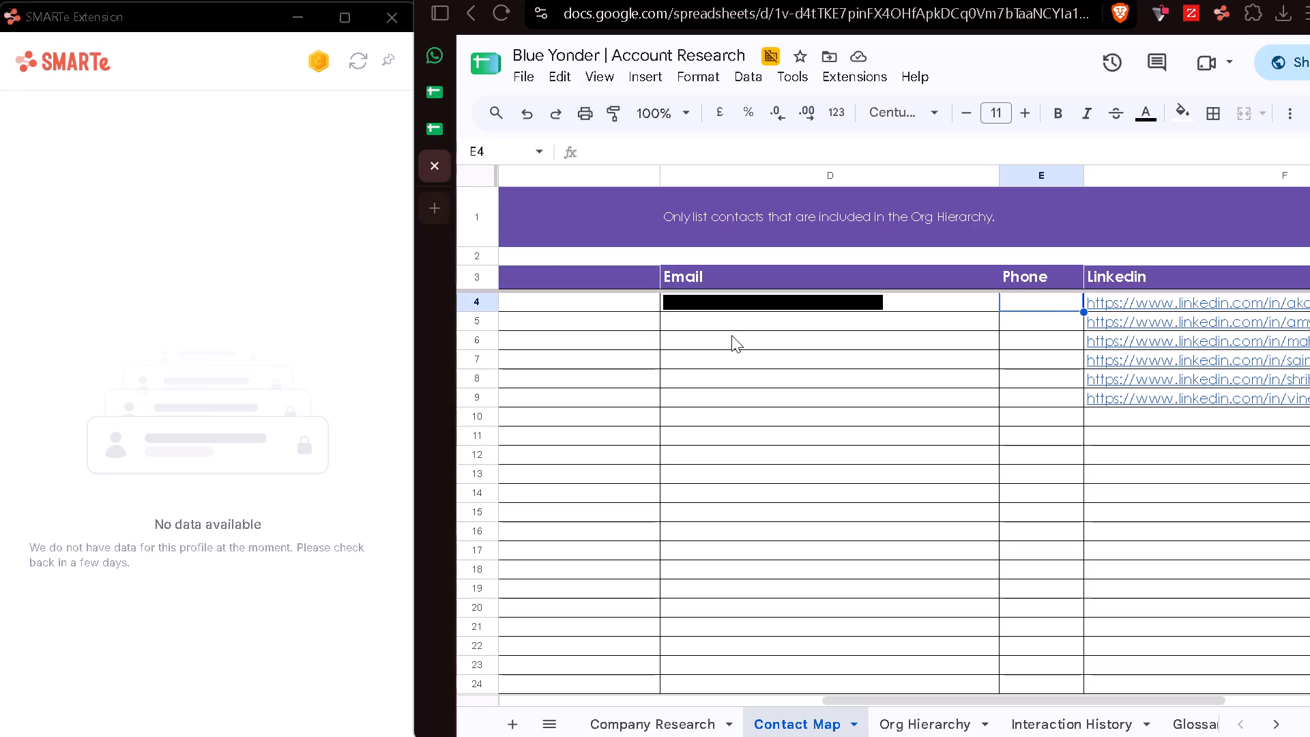
type("nf")
key("Down")
key("Left")
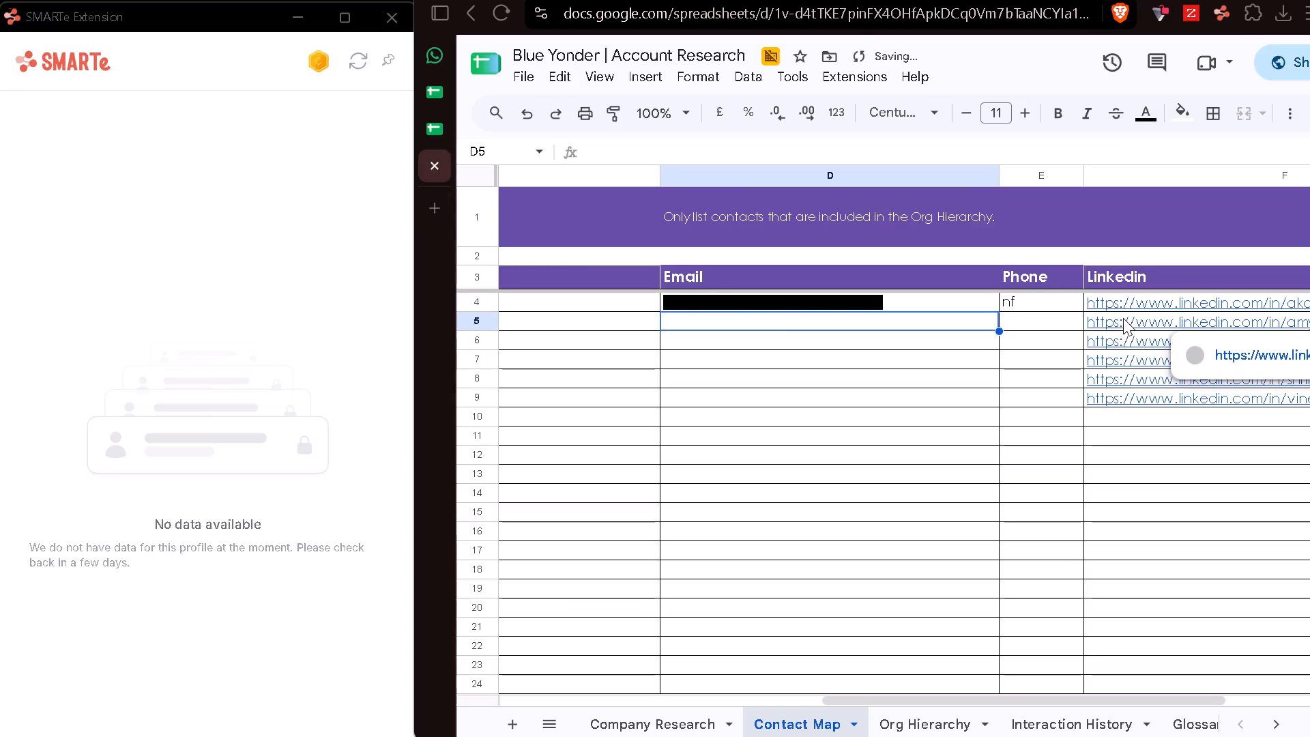
Open the row 5 contact's LinkedIn profile, look them up in ZoomInfo, and reveal their contact details in SMARTe.
left_click(1229, 349)
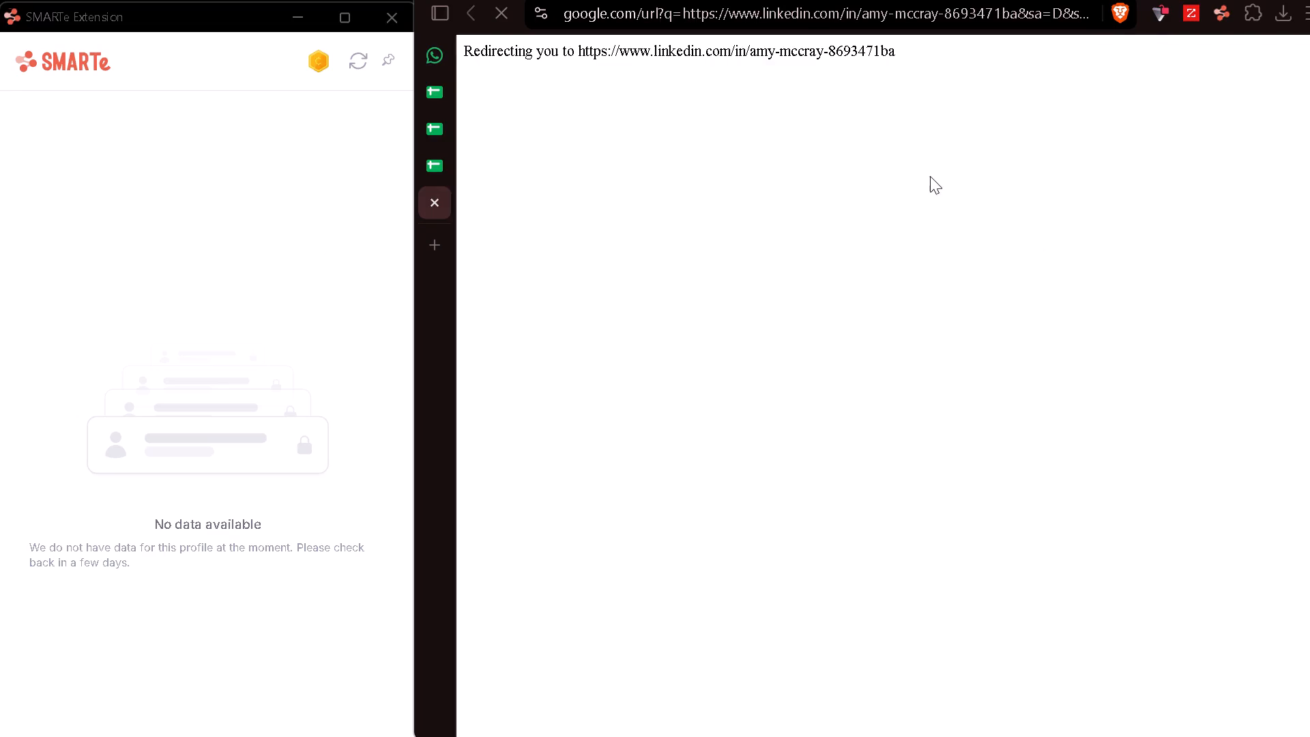
left_click(1193, 16)
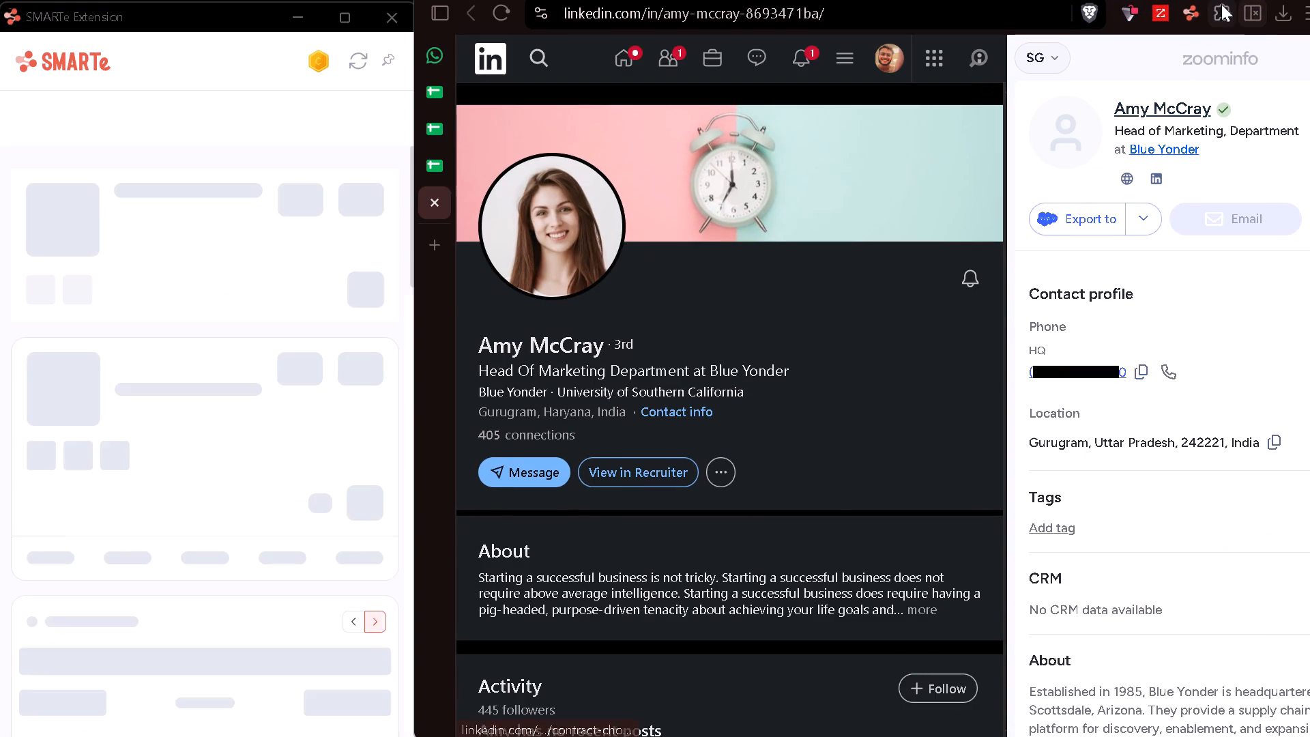
left_click(1244, 9)
left_click_drag(302, 295, 330, 295)
left_click(330, 295)
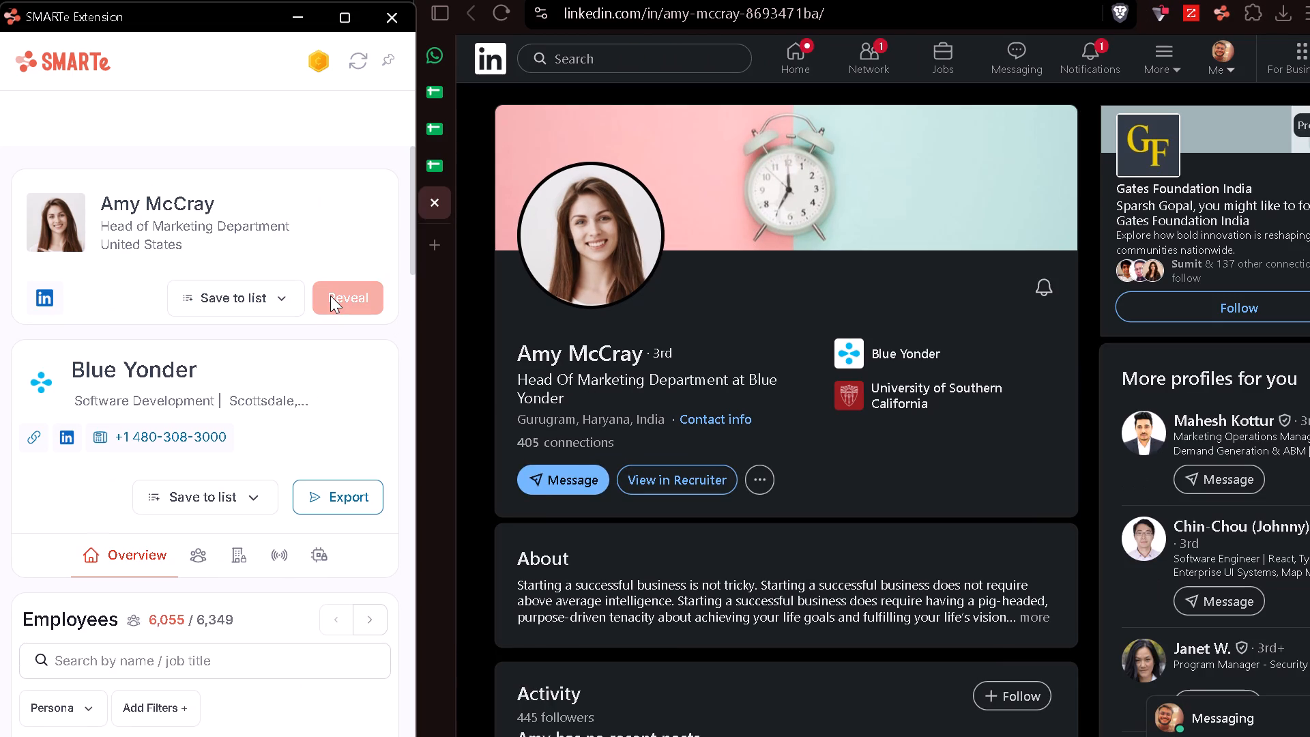
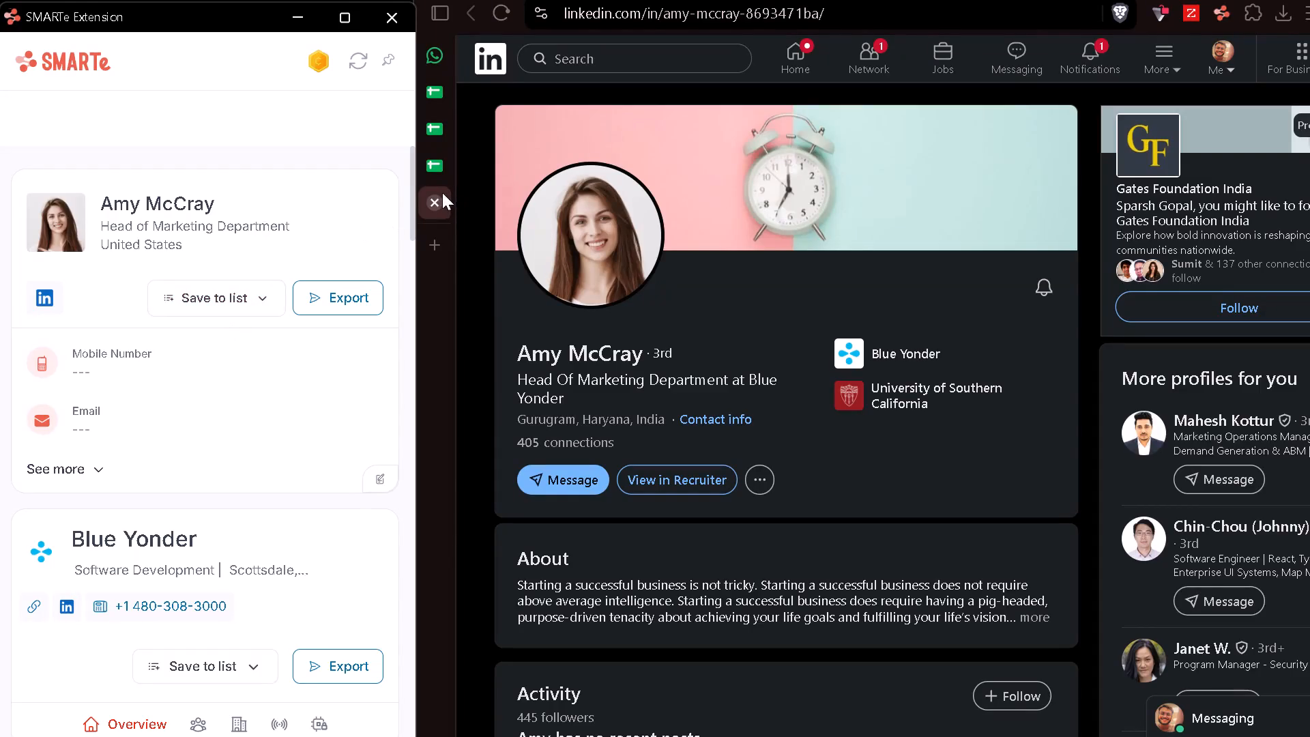
Close the row 5 contact's LinkedIn profile and enter "nf" in both Email cell D5 and Phone cell E5.
left_click(438, 203)
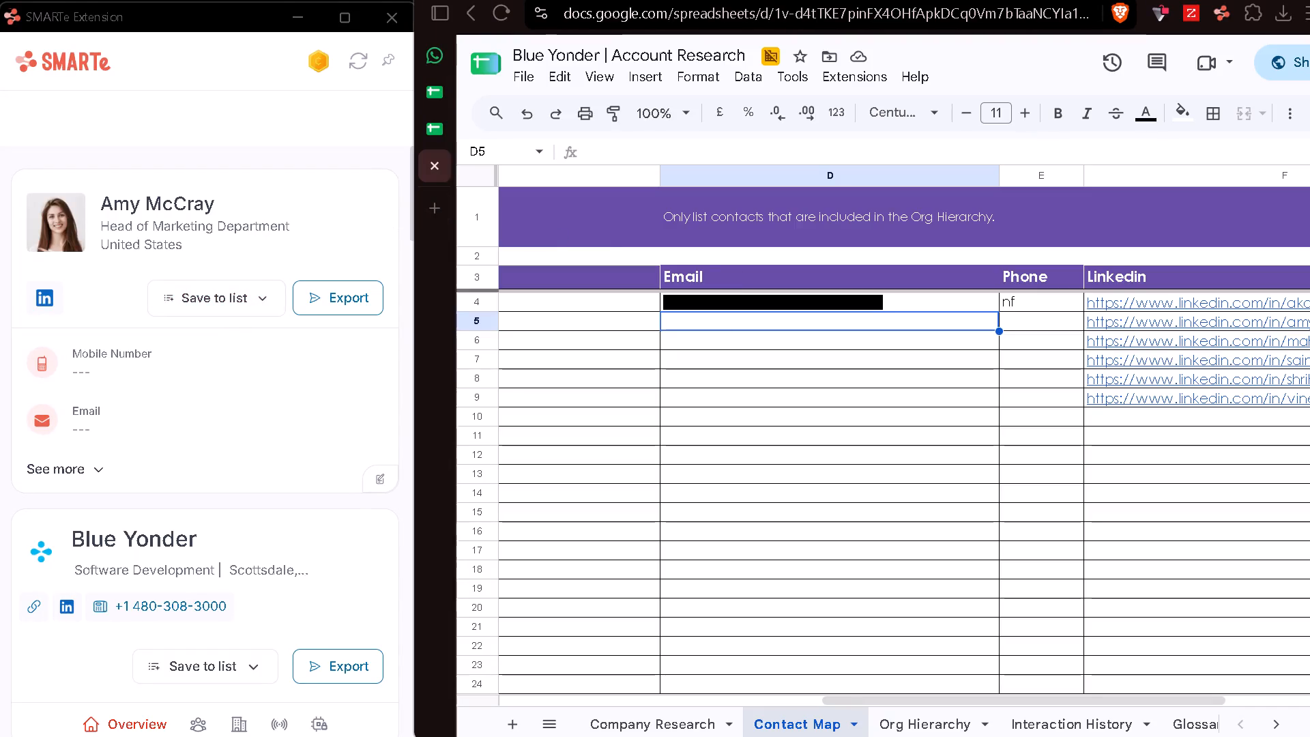
type("nf")
key("Right")
type("nf")
key("Down")
key("Left")
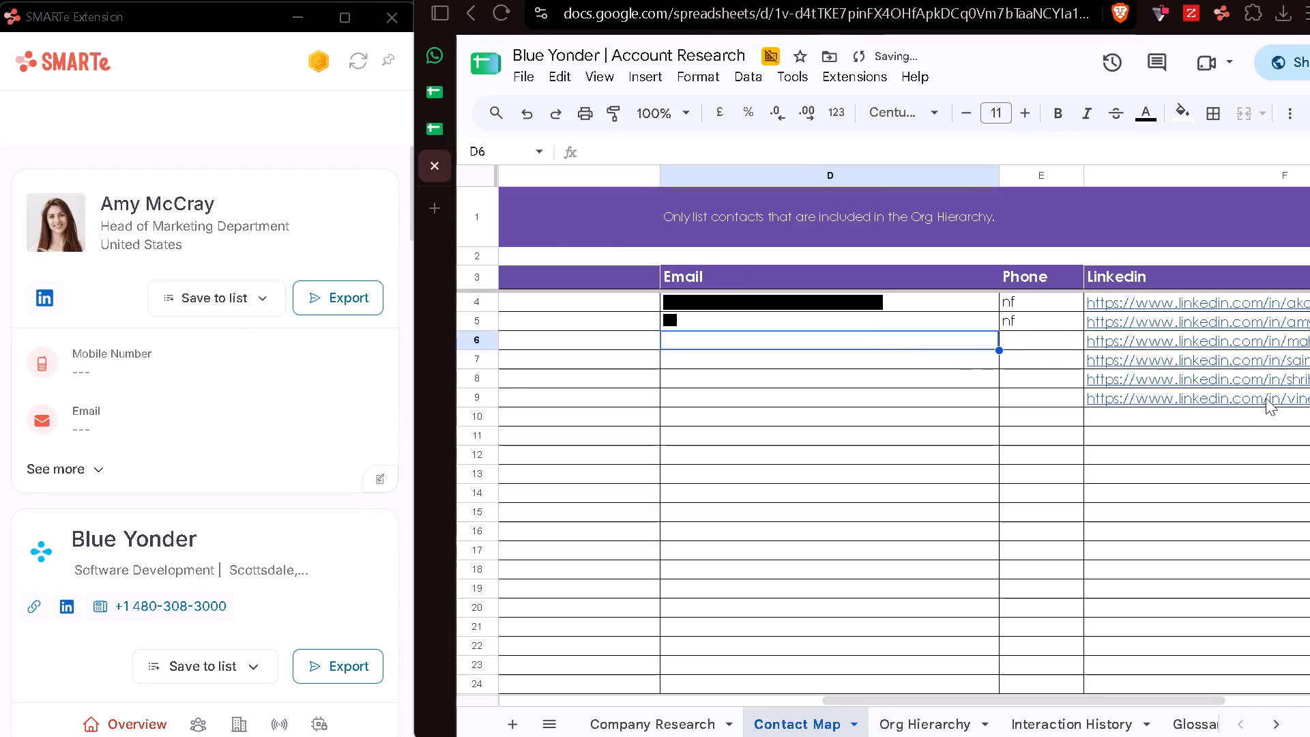
Open the row 6 contact's LinkedIn profile, look them up in ZoomInfo, and copy their business email into D6.
left_click(1220, 371)
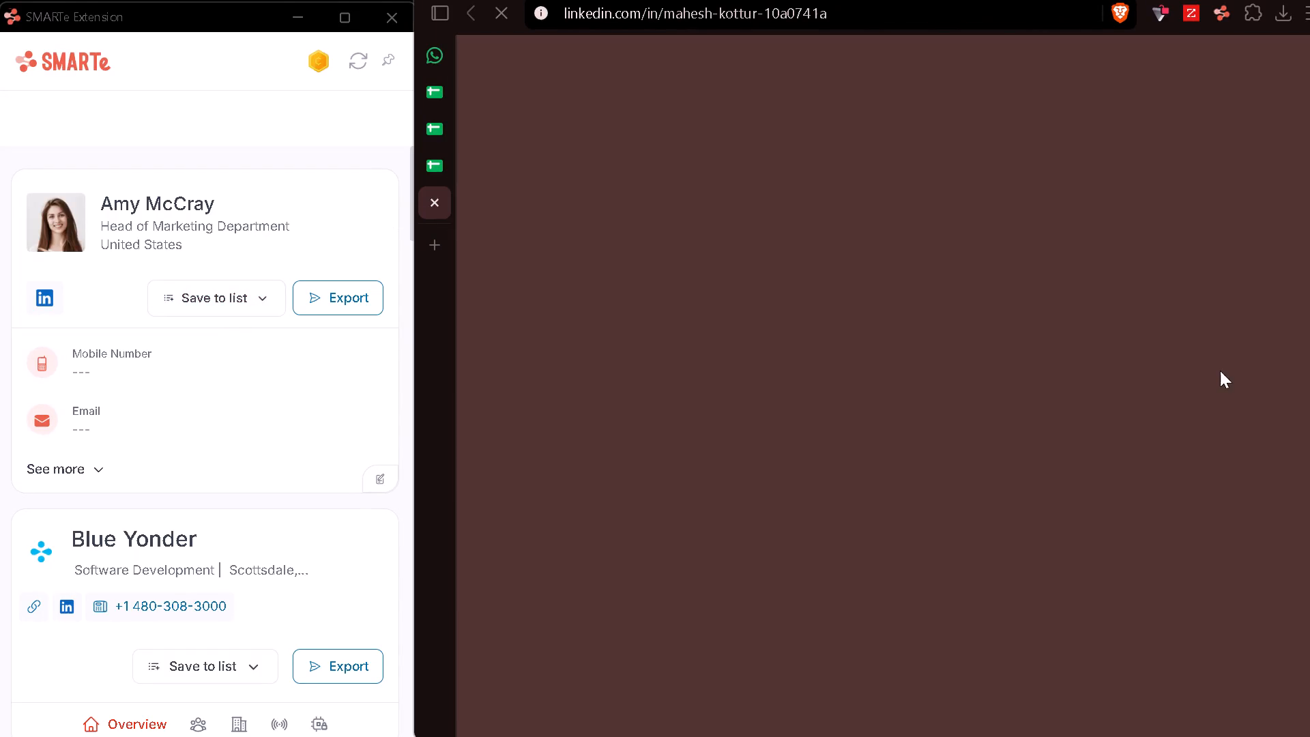
left_click(1191, 15)
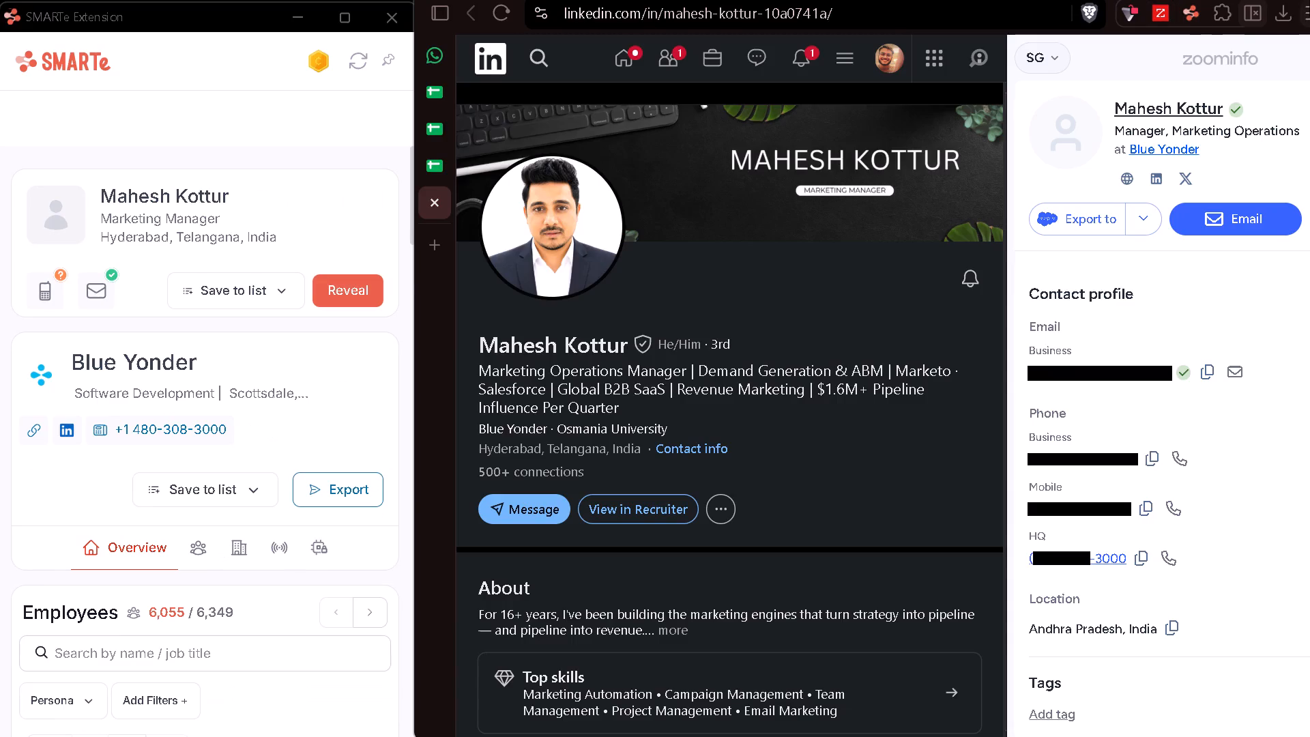
left_click(1207, 374)
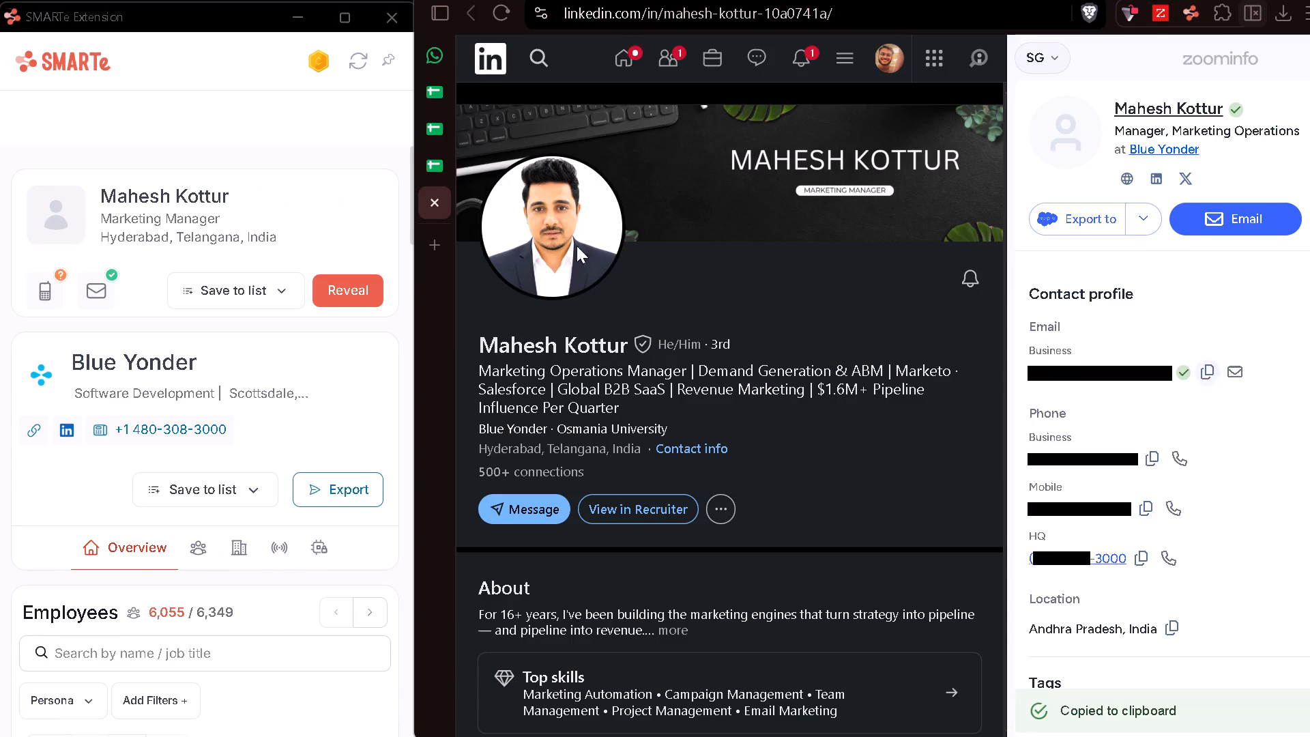
left_click(436, 166)
key("ctrl+v")
key("Right")
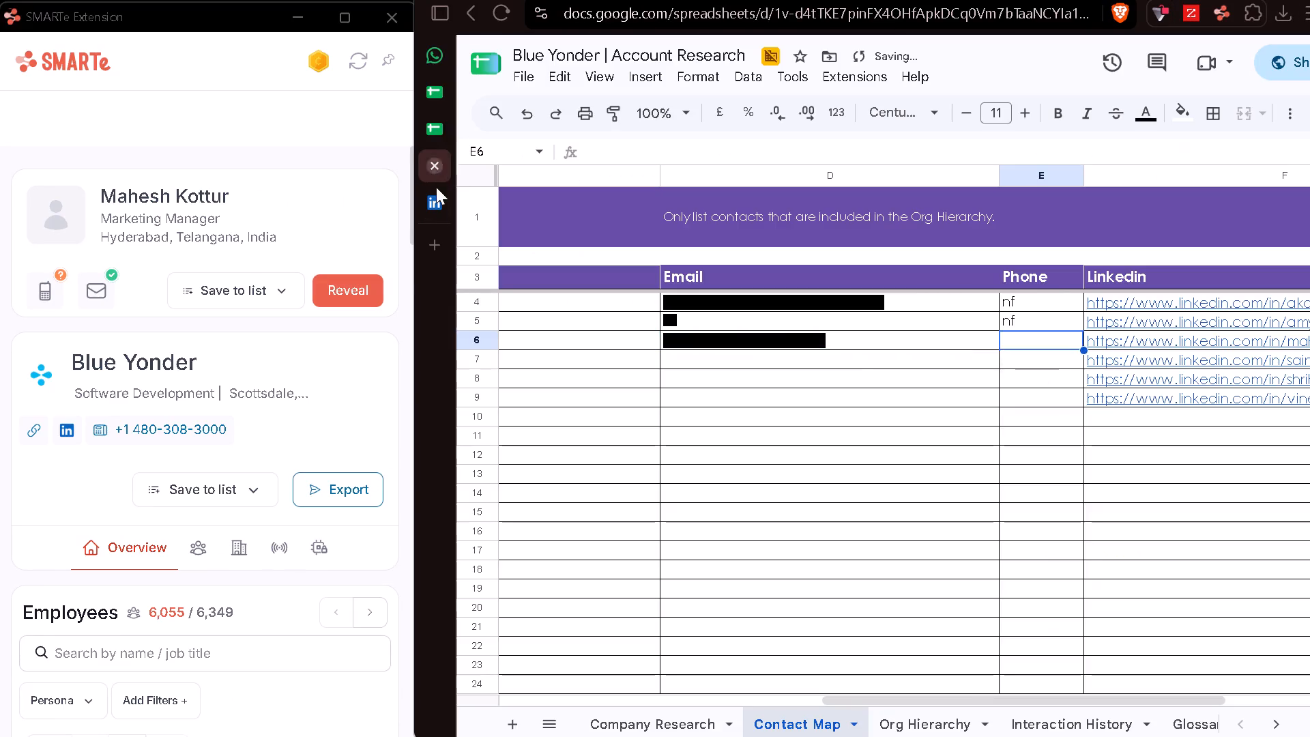
Copy the row 6 contact's mobile number from ZoomInfo into E6, close the profile, and strip the number's leading characters so it is plain.
left_click(436, 201)
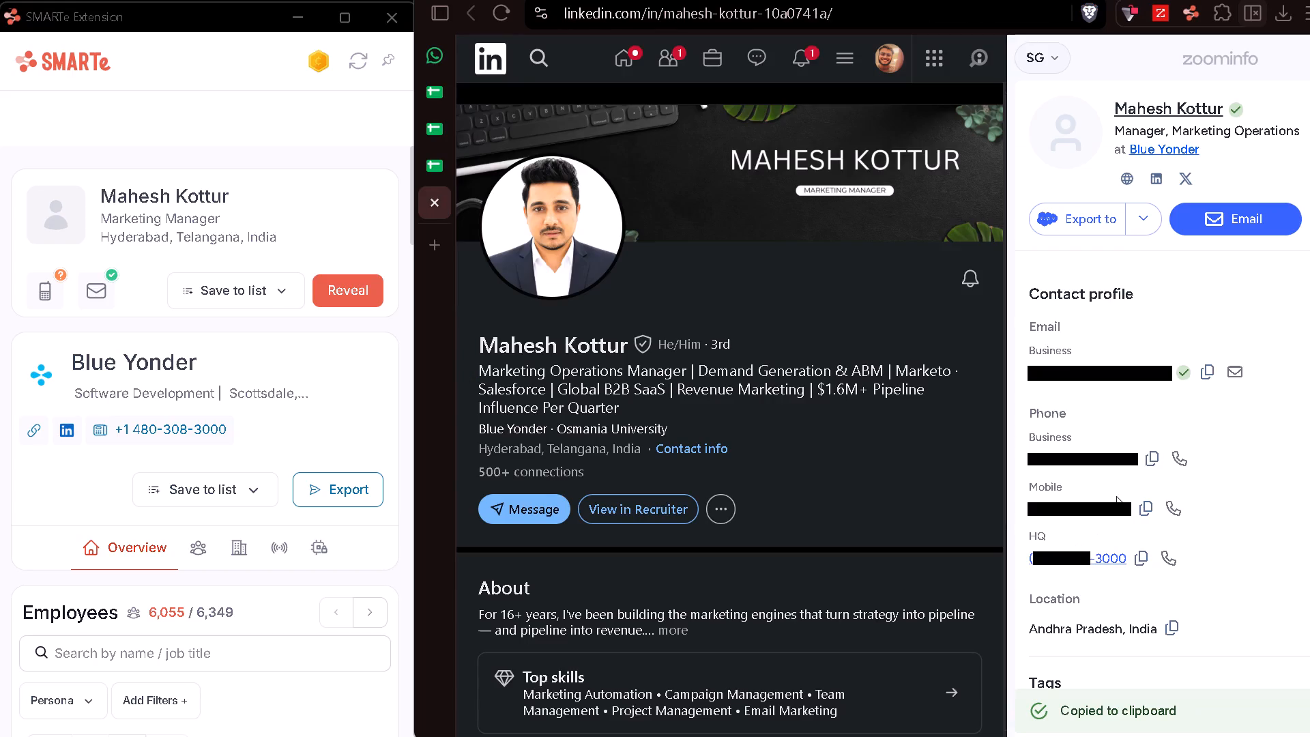
left_click(1150, 510)
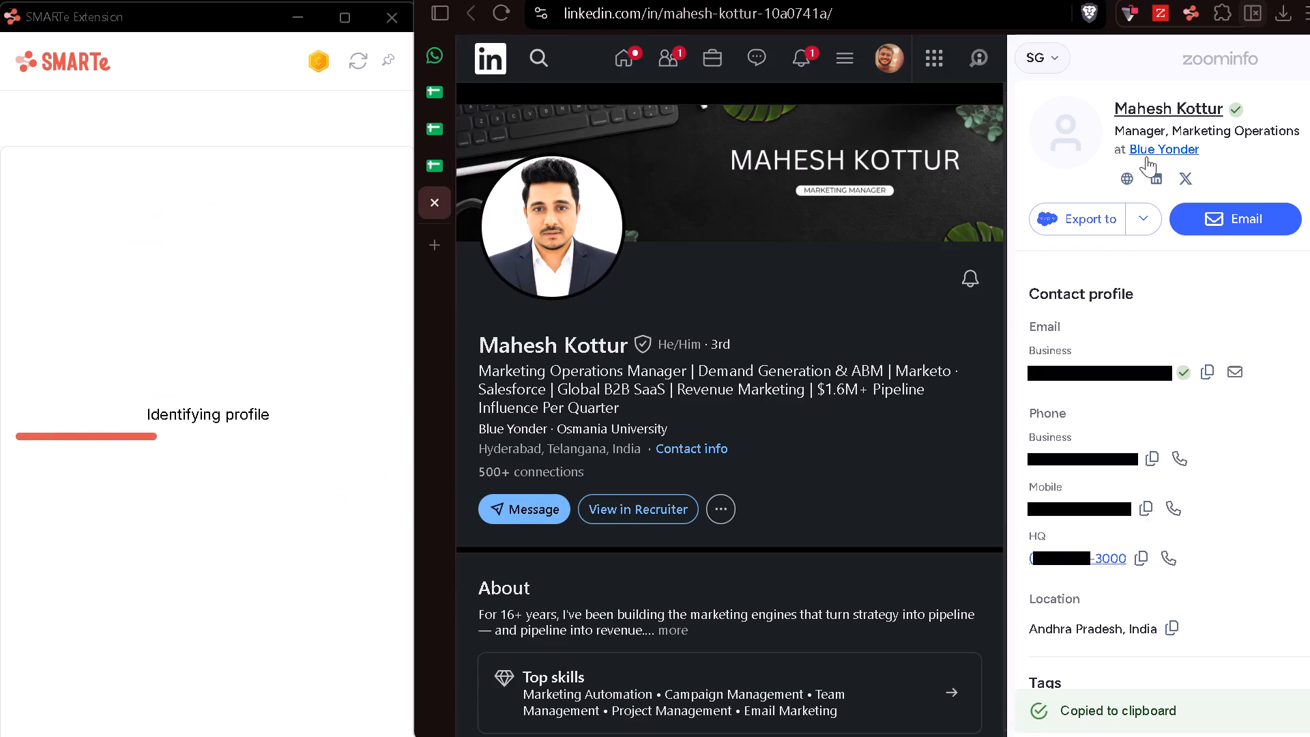
left_click(1244, 10)
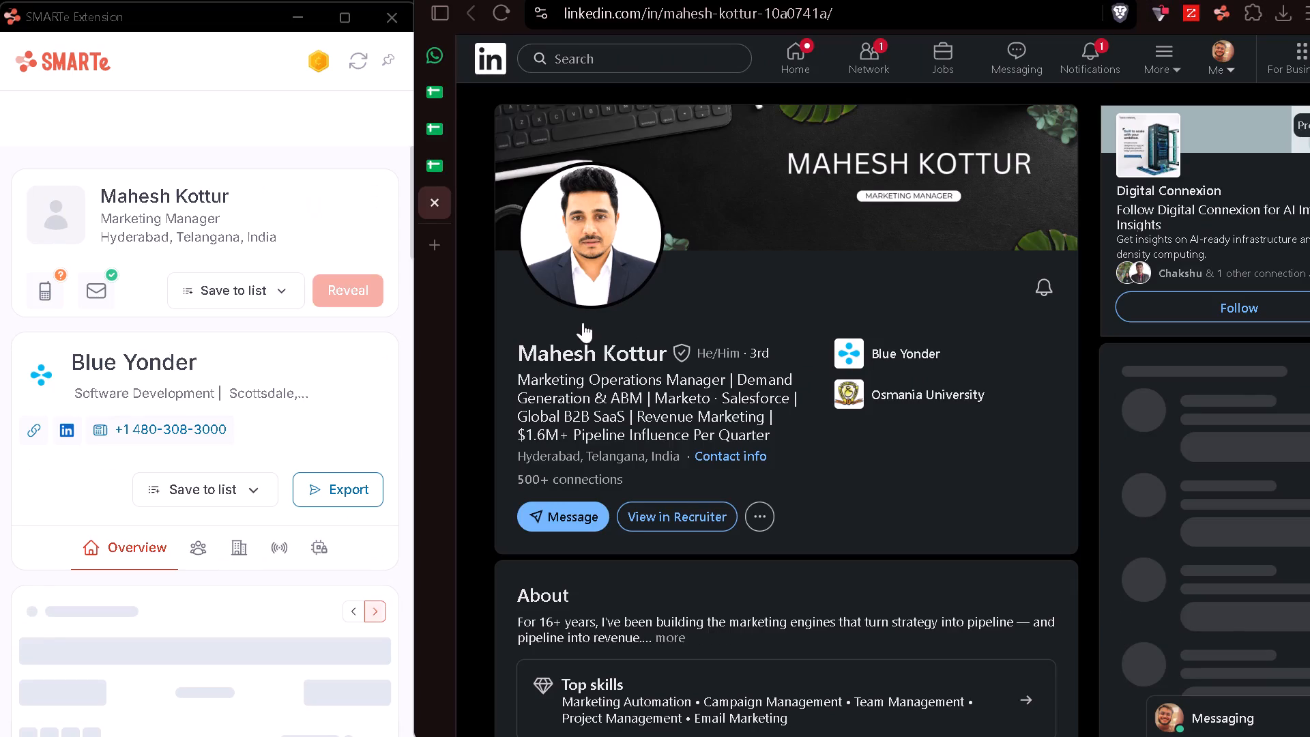
left_click(439, 204)
key("ctrl+v")
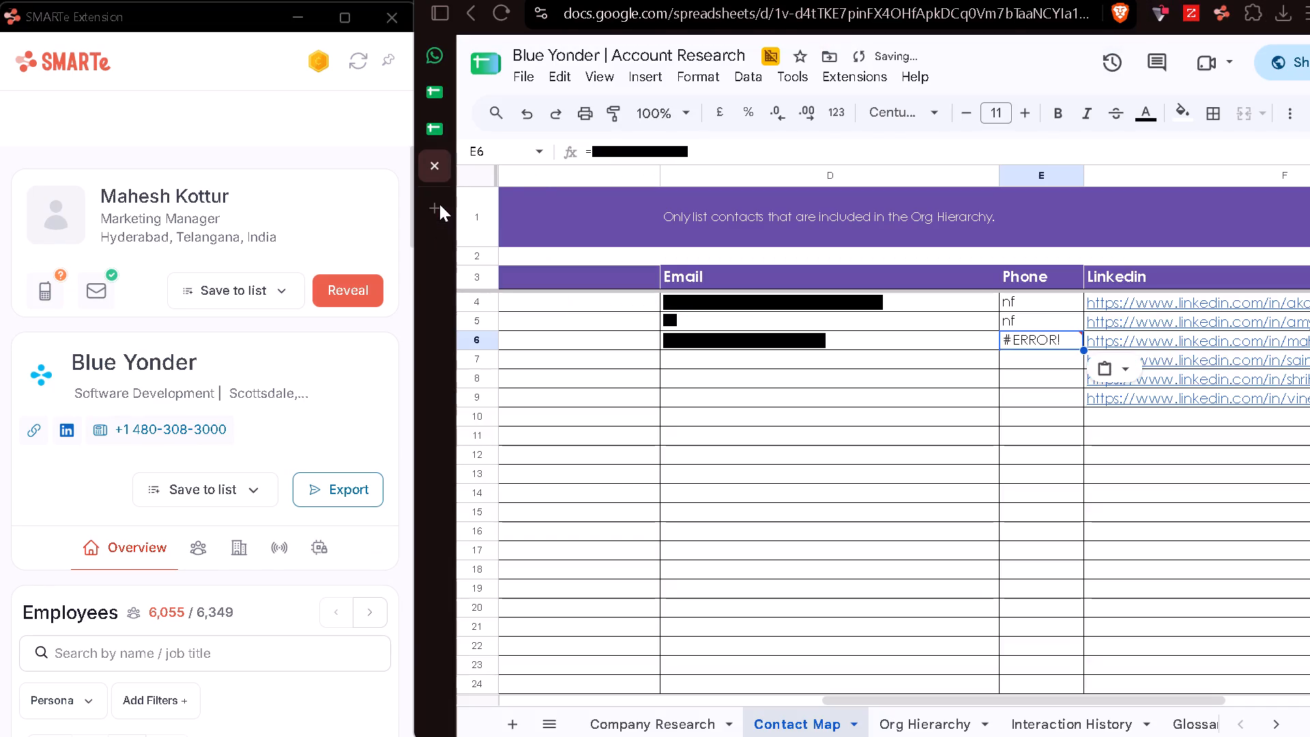
left_click(610, 148)
key("BackSpace")
key("BackSpace")
key("BackSpace")
key("BackSpace")
key("BackSpace")
key("BackSpace")
key("BackSpace")
key("BackSpace")
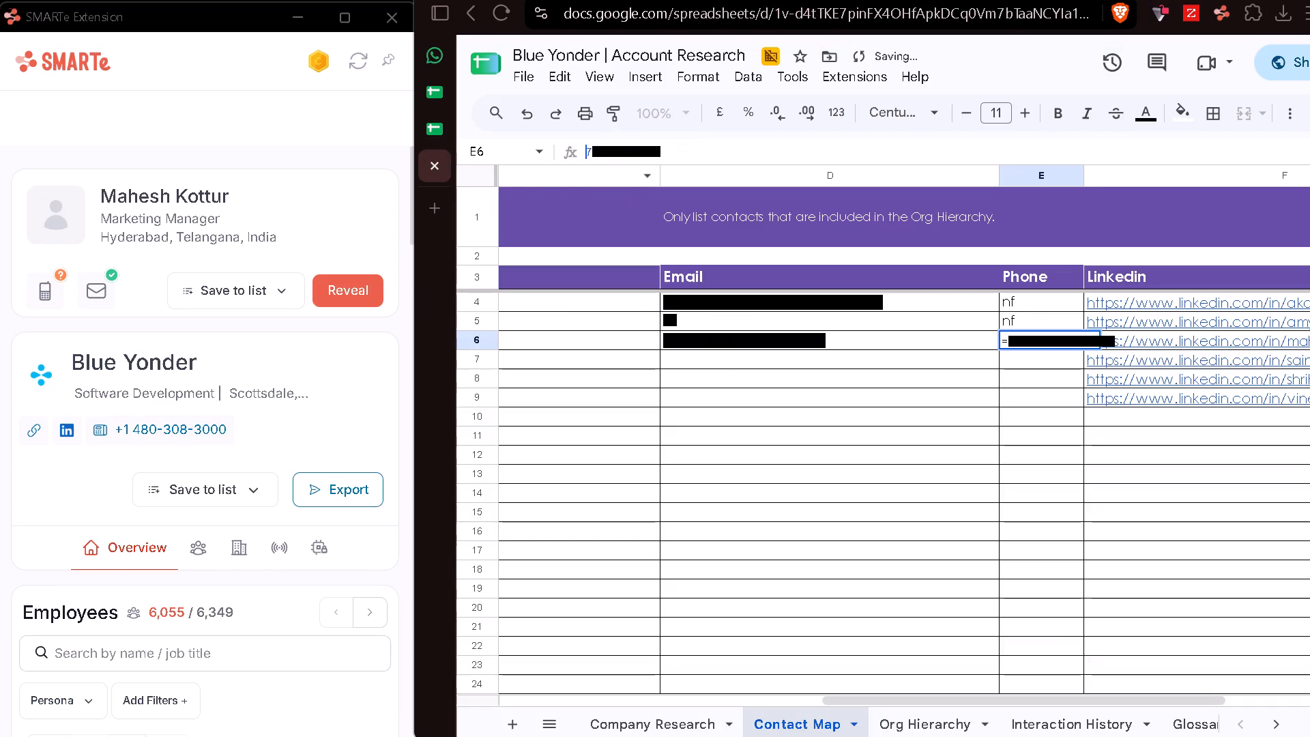
left_click(729, 354)
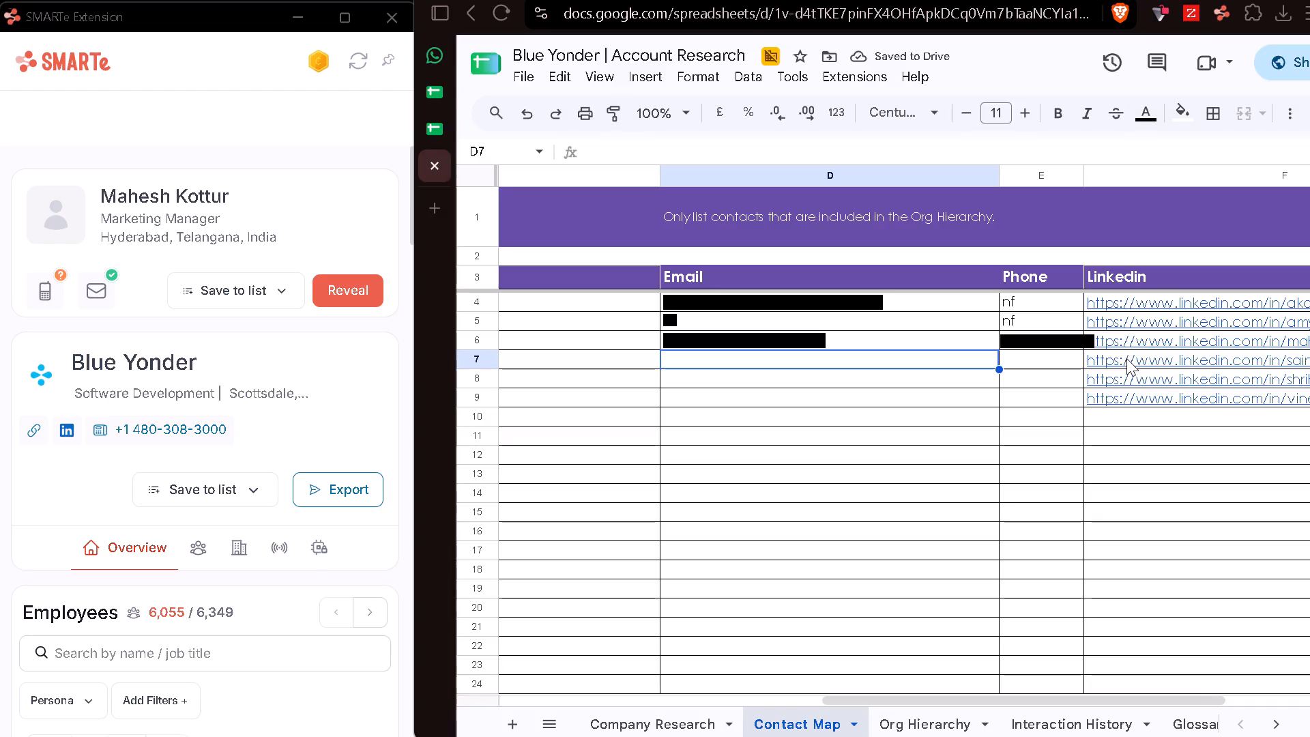
Open the row 7 contact's LinkedIn profile, look them up in ZoomInfo, and copy their business email into D7.
left_click(1250, 395)
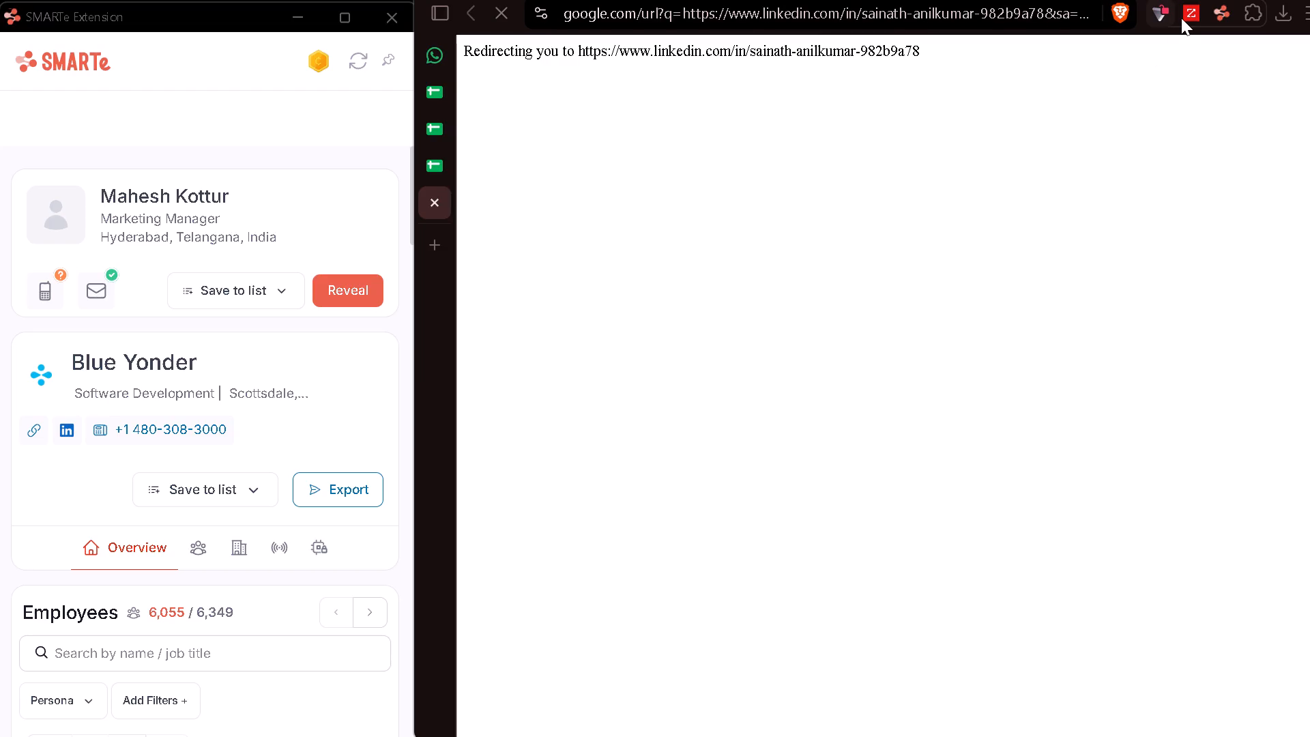
left_click(1181, 18)
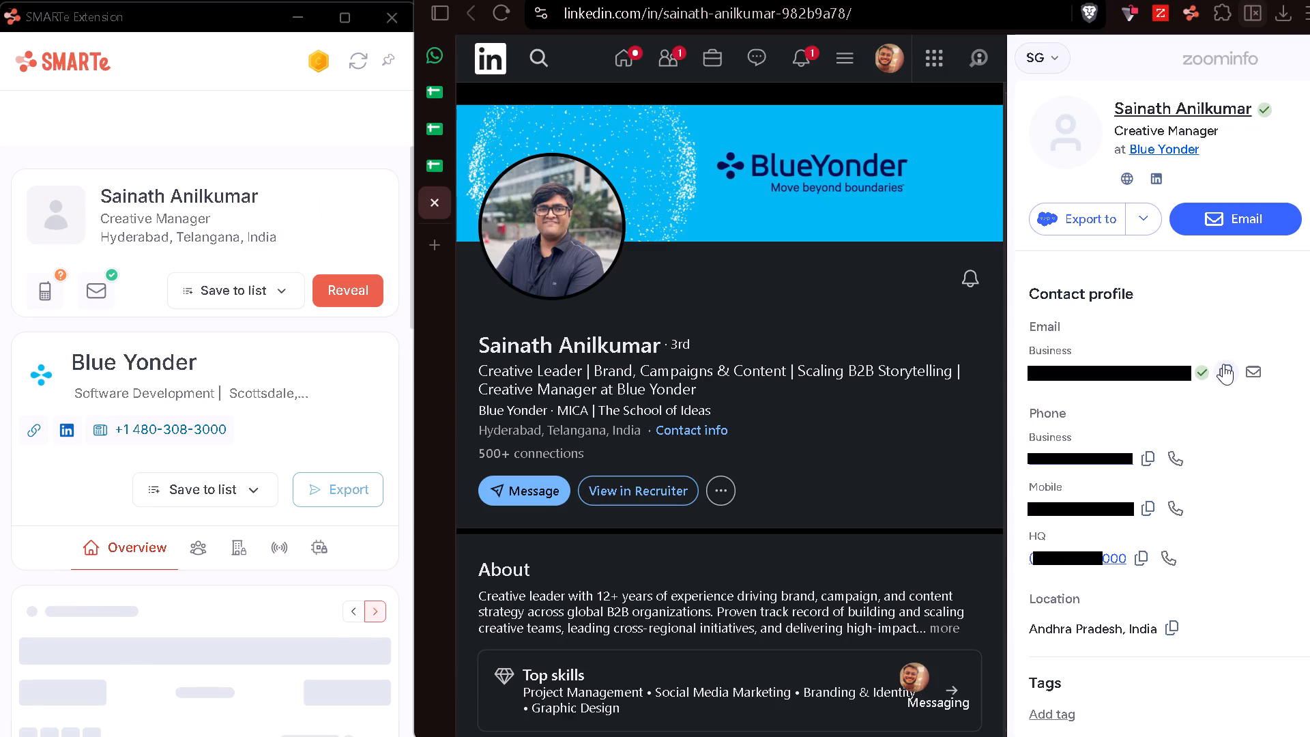
left_click(1223, 364)
left_click(436, 164)
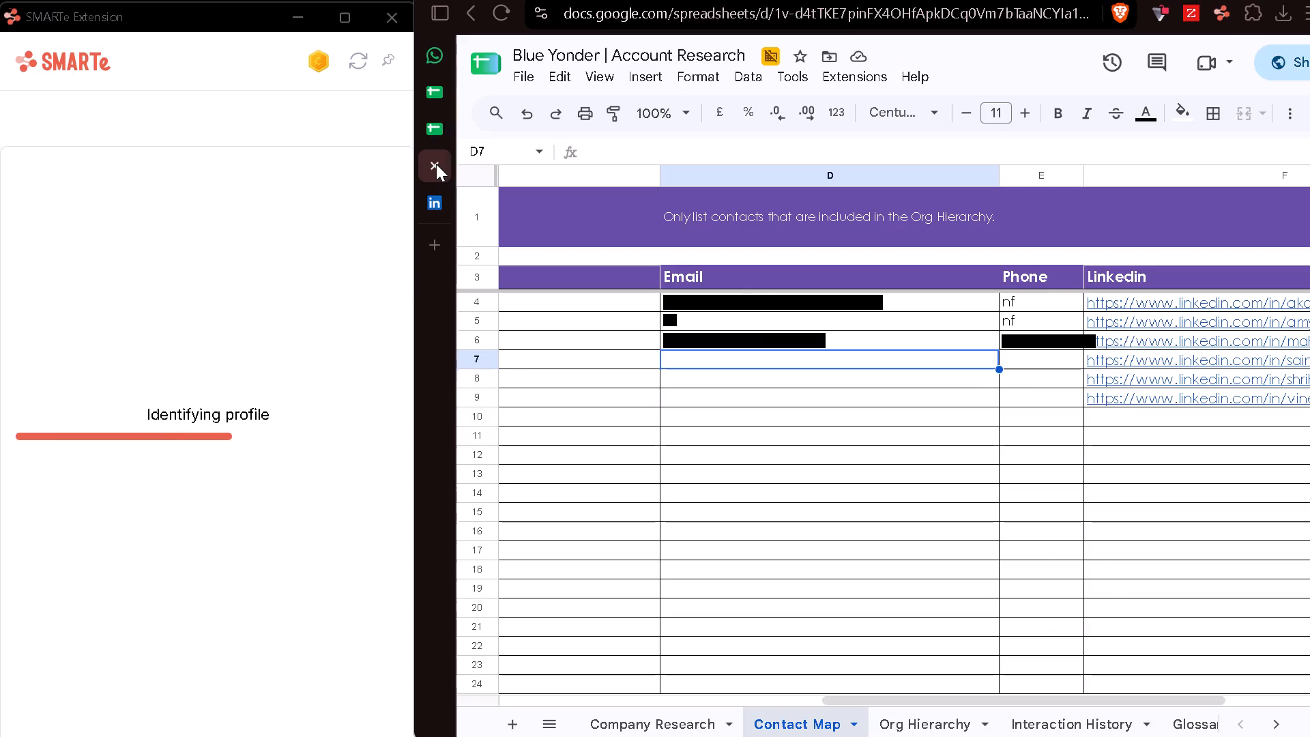
key("ctrl+v")
key("Right")
Copy the row 7 contact's mobile number from ZoomInfo into E7, close the profile, and strip the number's leading characters.
left_click(433, 185)
left_click(433, 197)
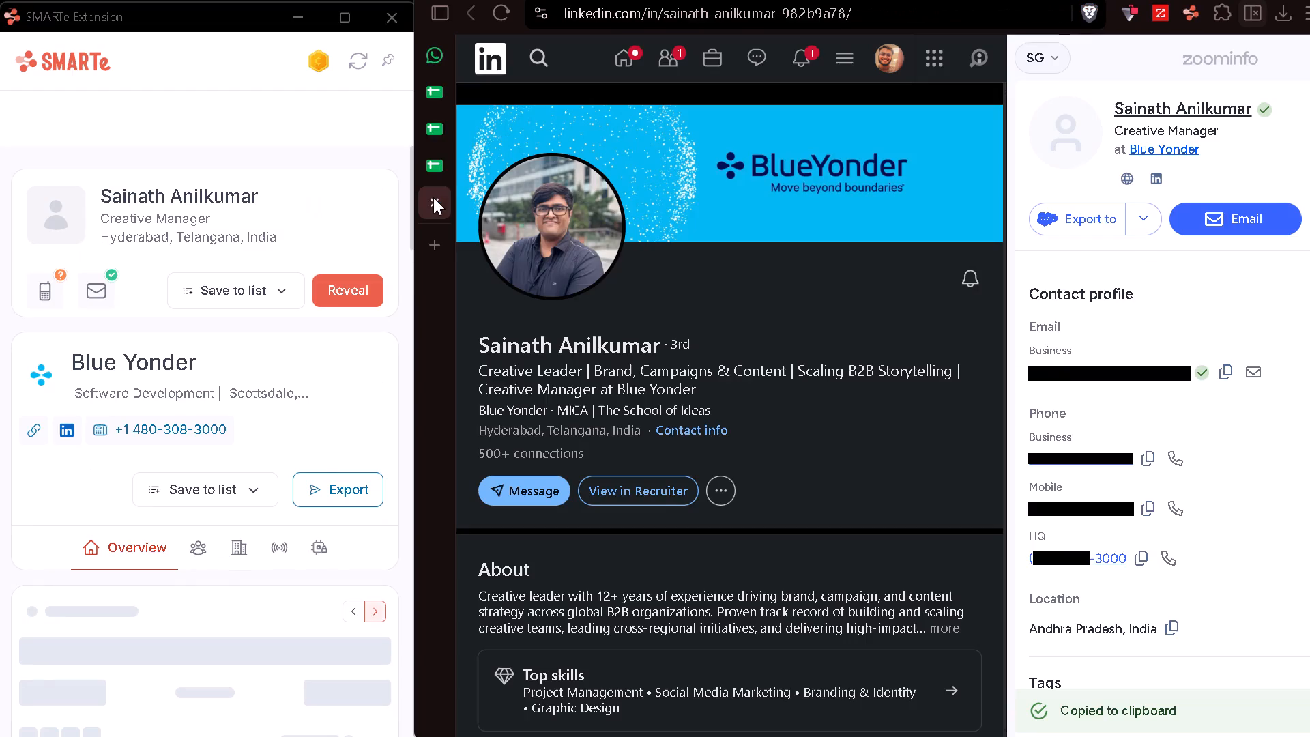
left_click(1148, 509)
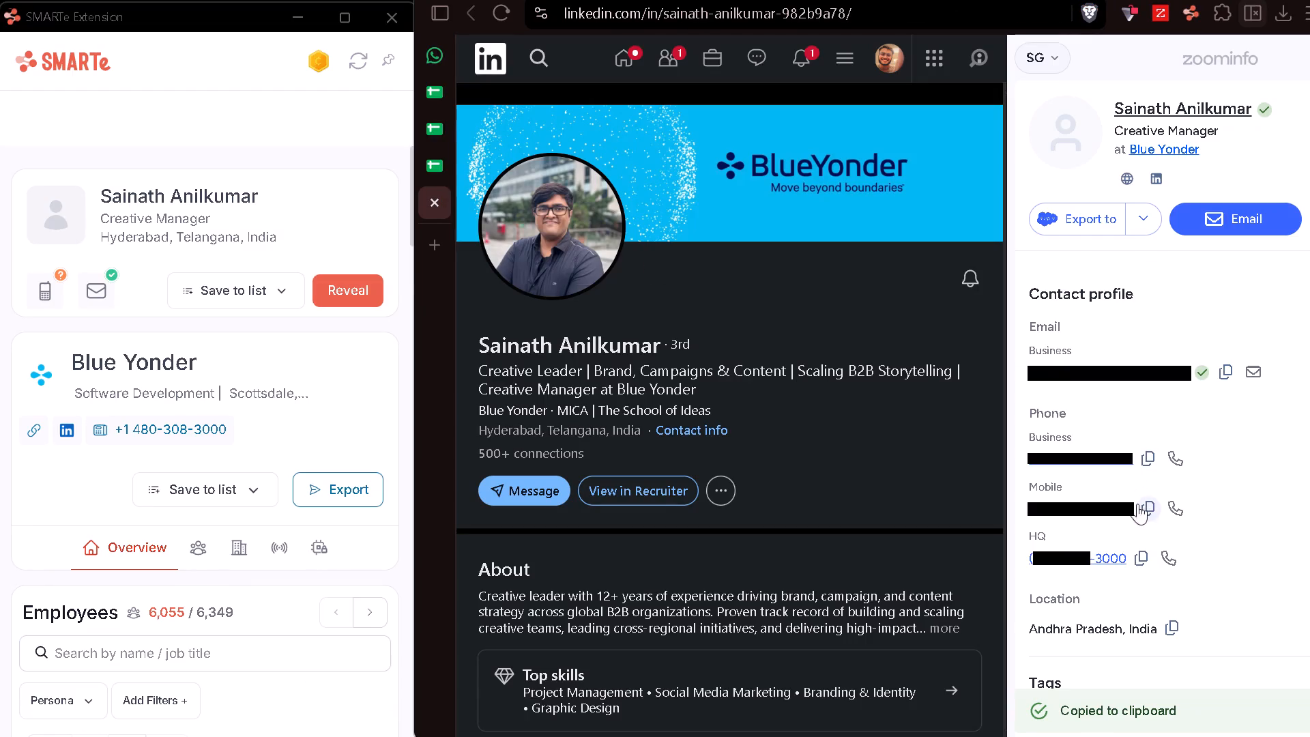
left_click(437, 209)
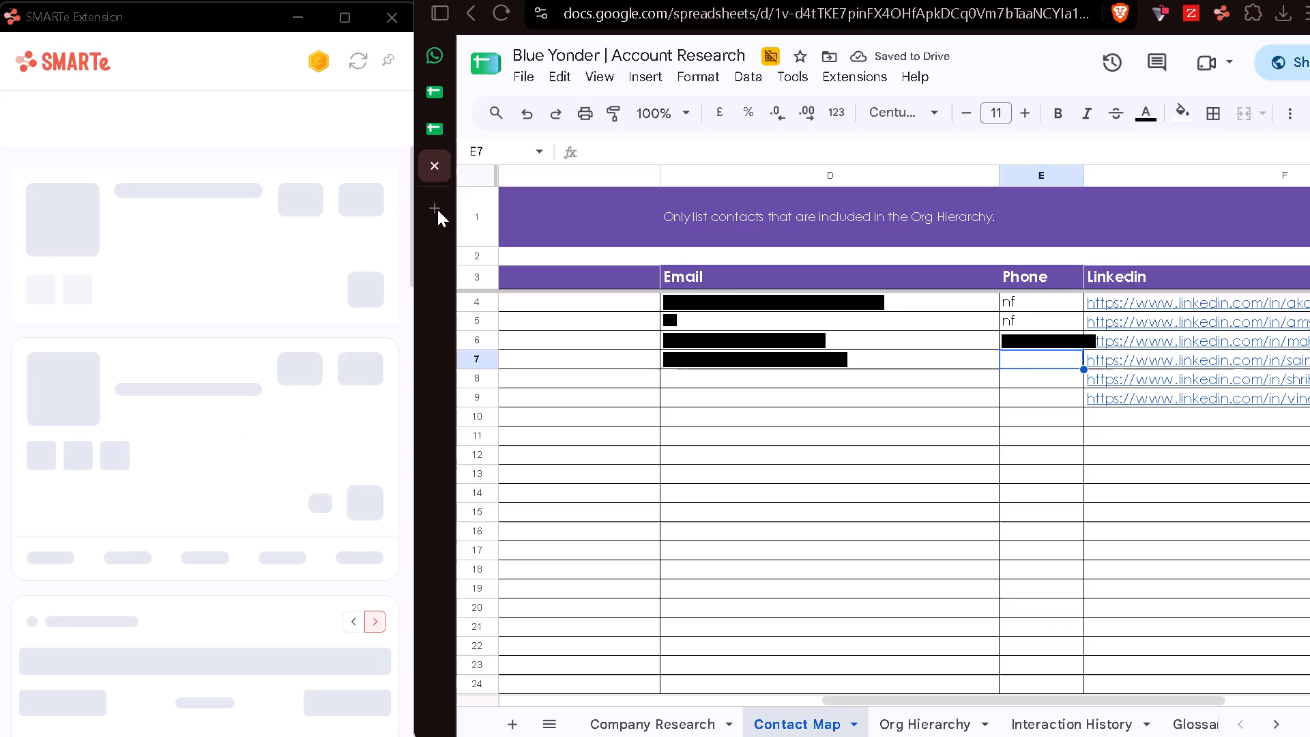
key("ctrl+v")
left_click(609, 146)
key("BackSpace")
key("BackSpace")
key("BackSpace")
key("BackSpace")
key("BackSpace")
key("BackSpace")
key("BackSpace")
key("BackSpace")
key("BackSpace")
key("BackSpace")
key("BackSpace")
key("BackSpace")
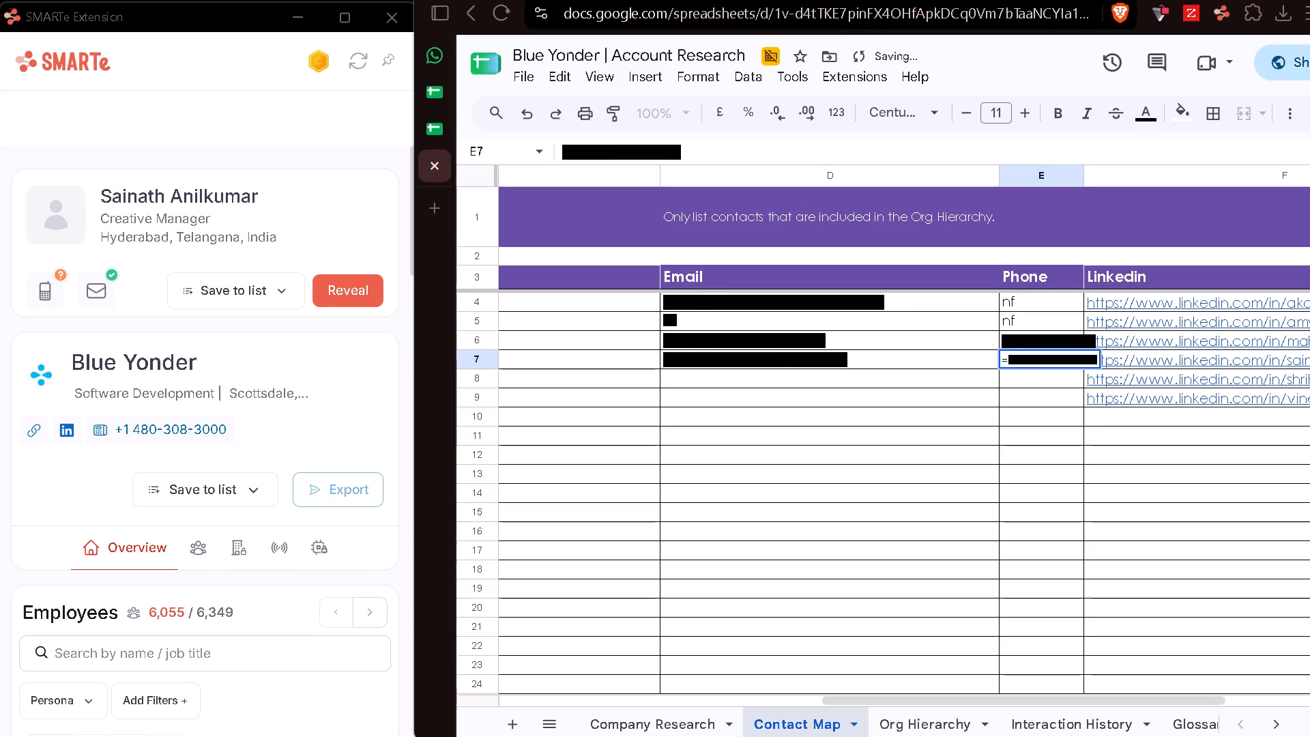
left_click(729, 381)
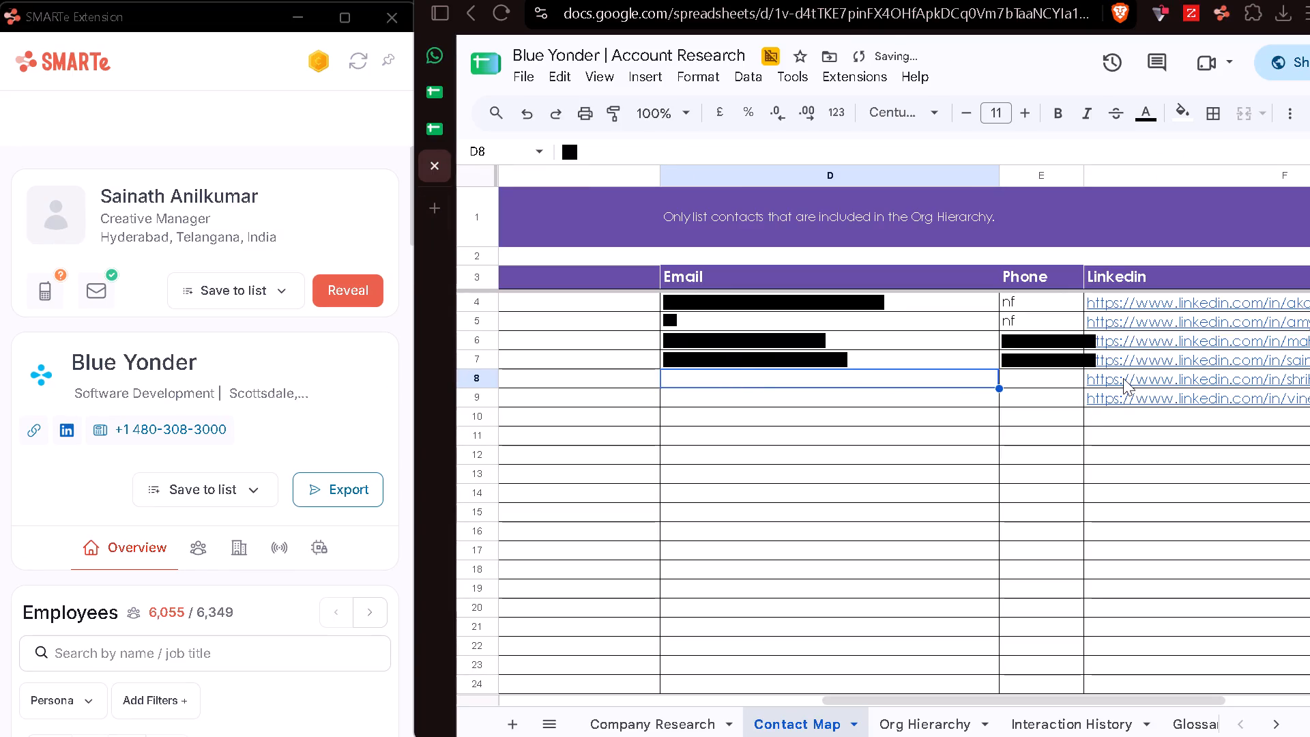
Open the row 8 contact's LinkedIn profile, look them up in ZoomInfo, and copy their business email into D8.
left_click(1241, 403)
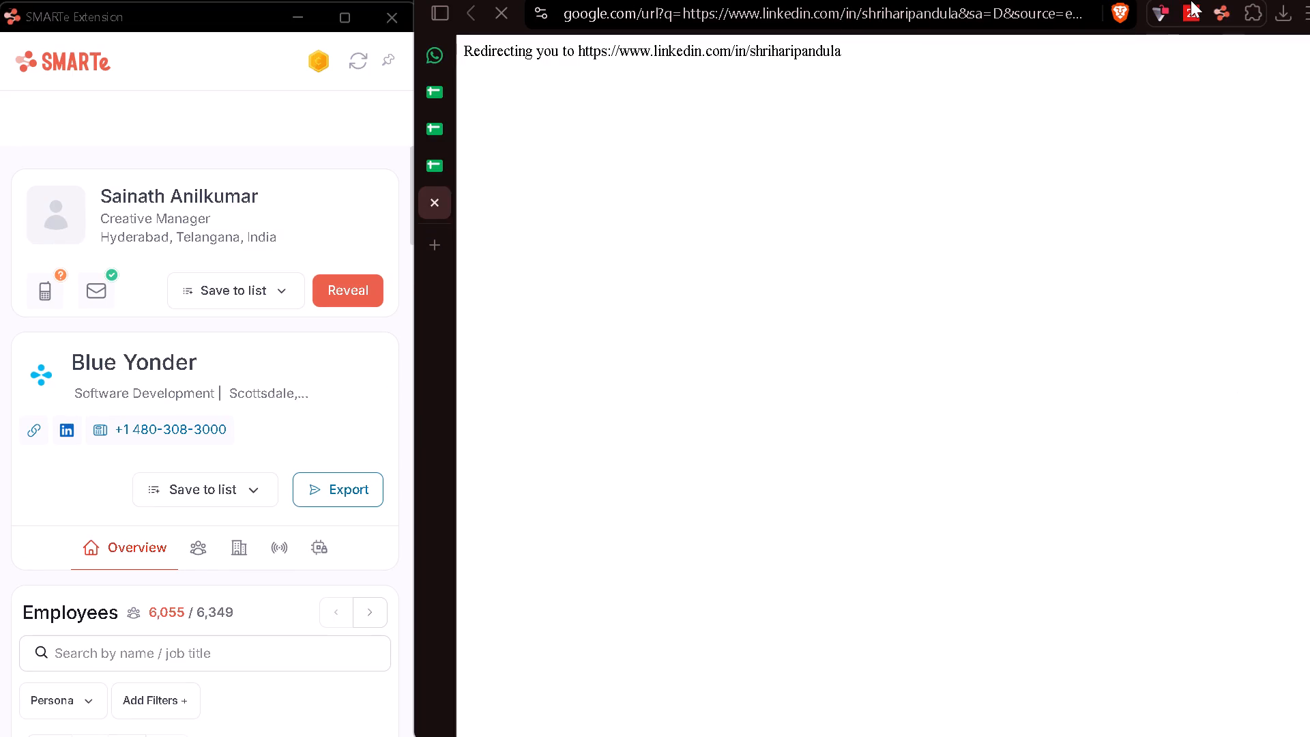
left_click(1191, 0)
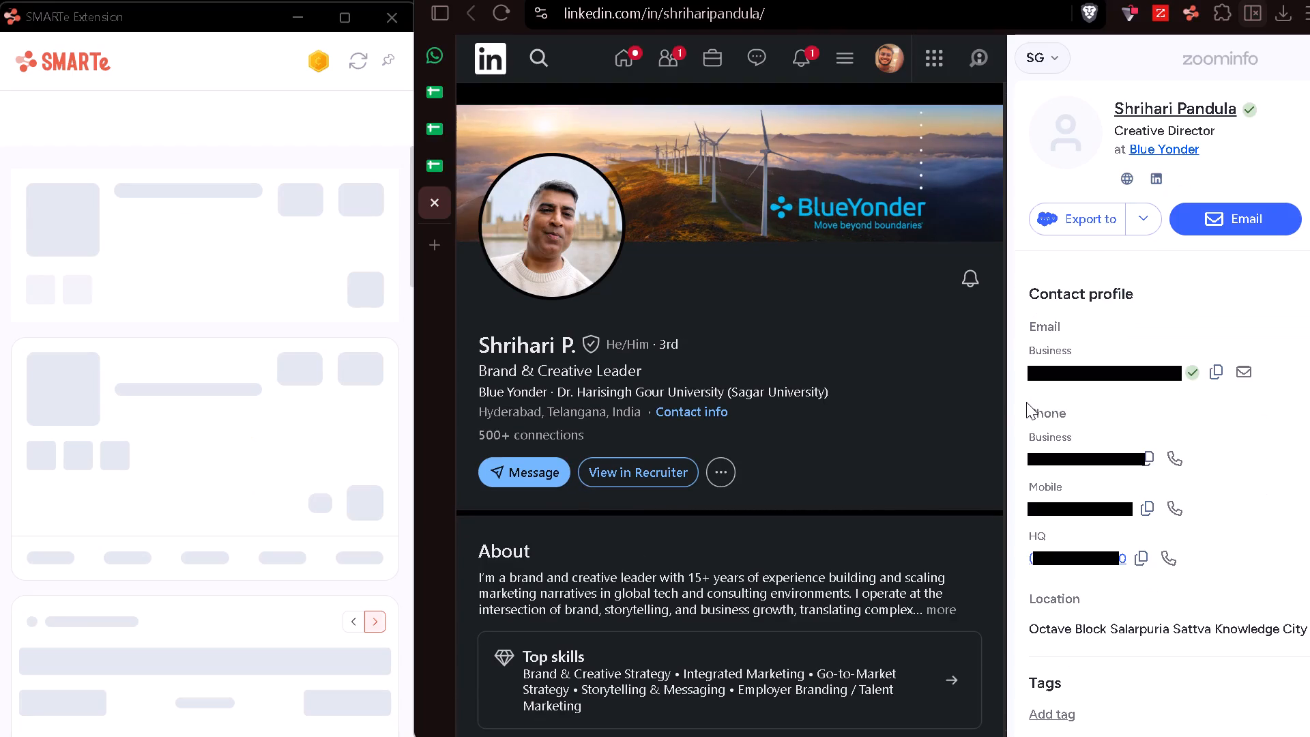
left_click(1217, 380)
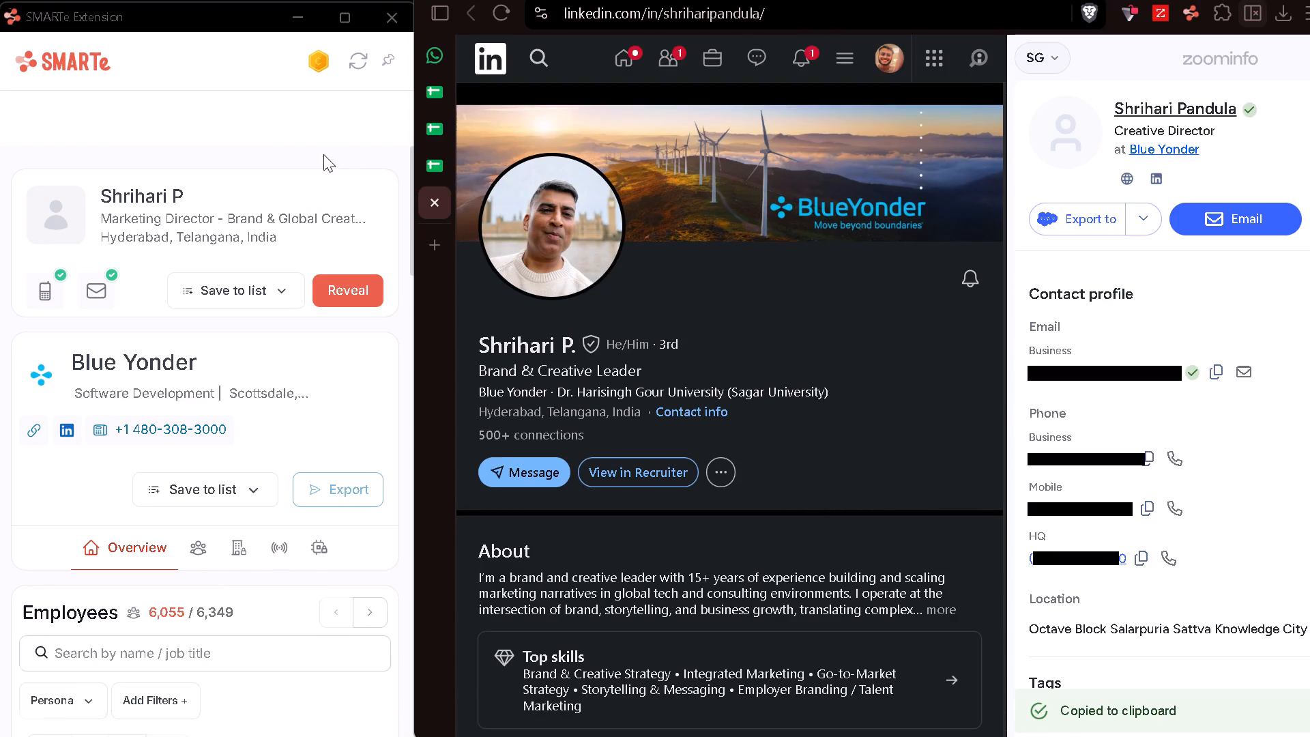
left_click(437, 173)
key("ctrl+v")
key("Right")
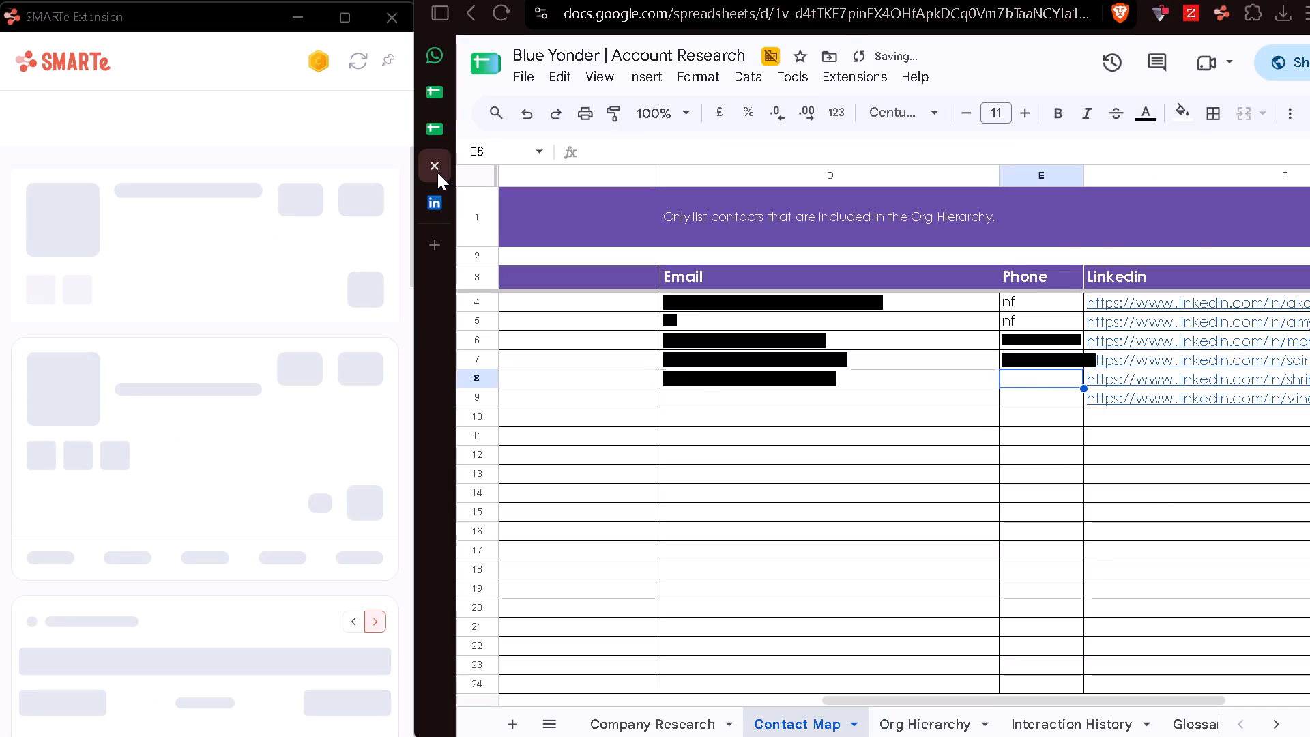
Copy the row 8 contact's mobile number from ZoomInfo into E8, close the profile, and strip the number's leading characters.
left_click(438, 207)
left_click(1150, 506)
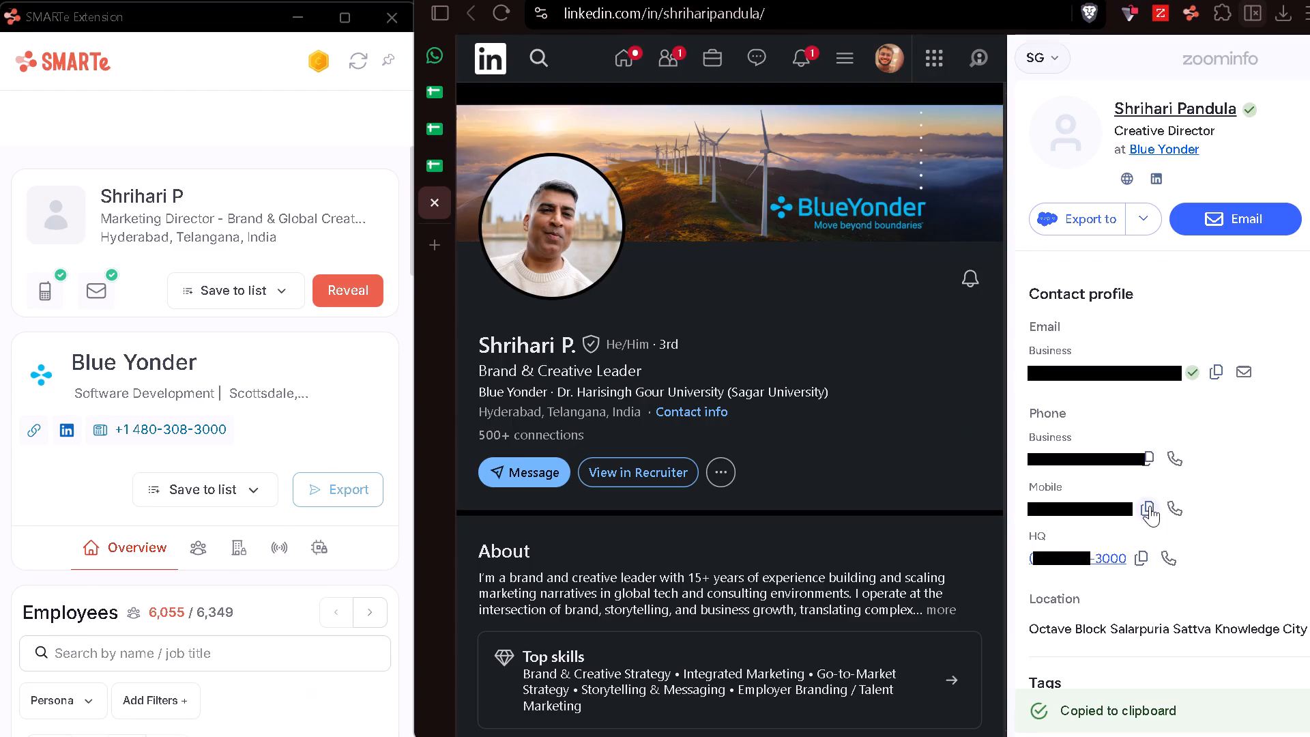
left_click(433, 205)
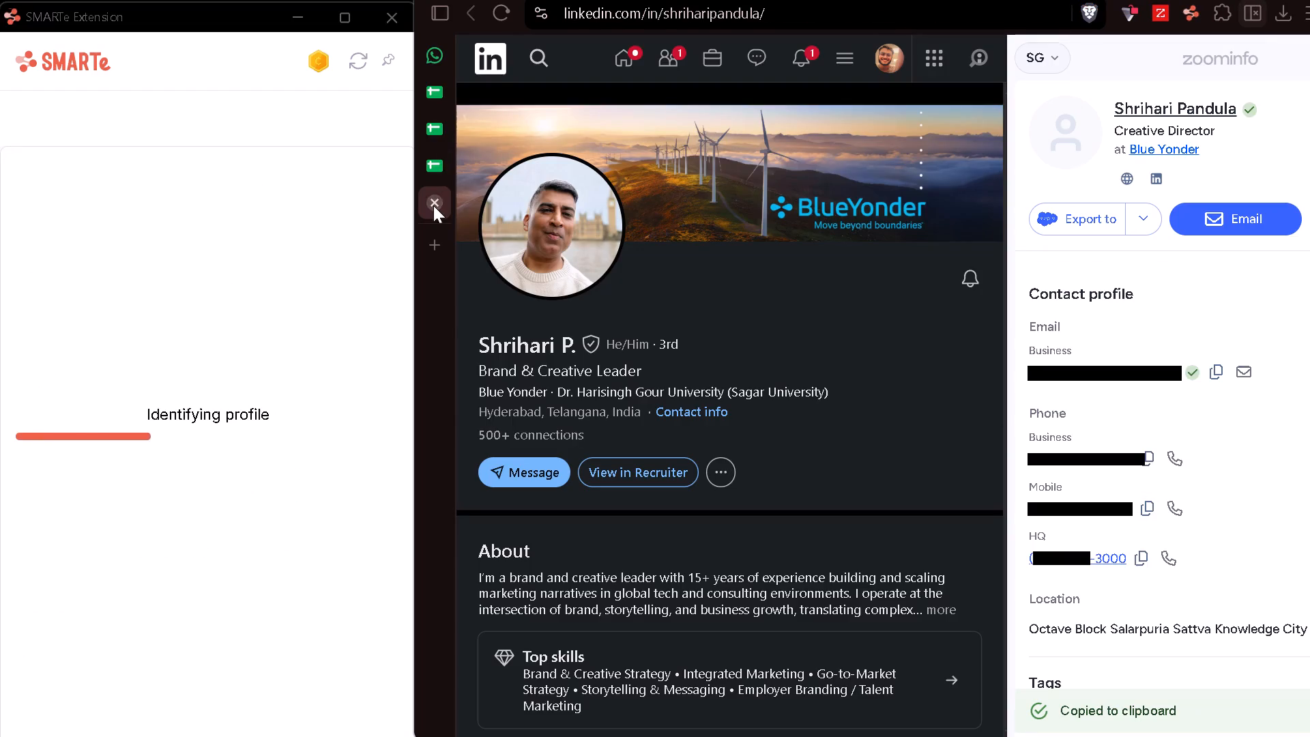
key("ctrl+v")
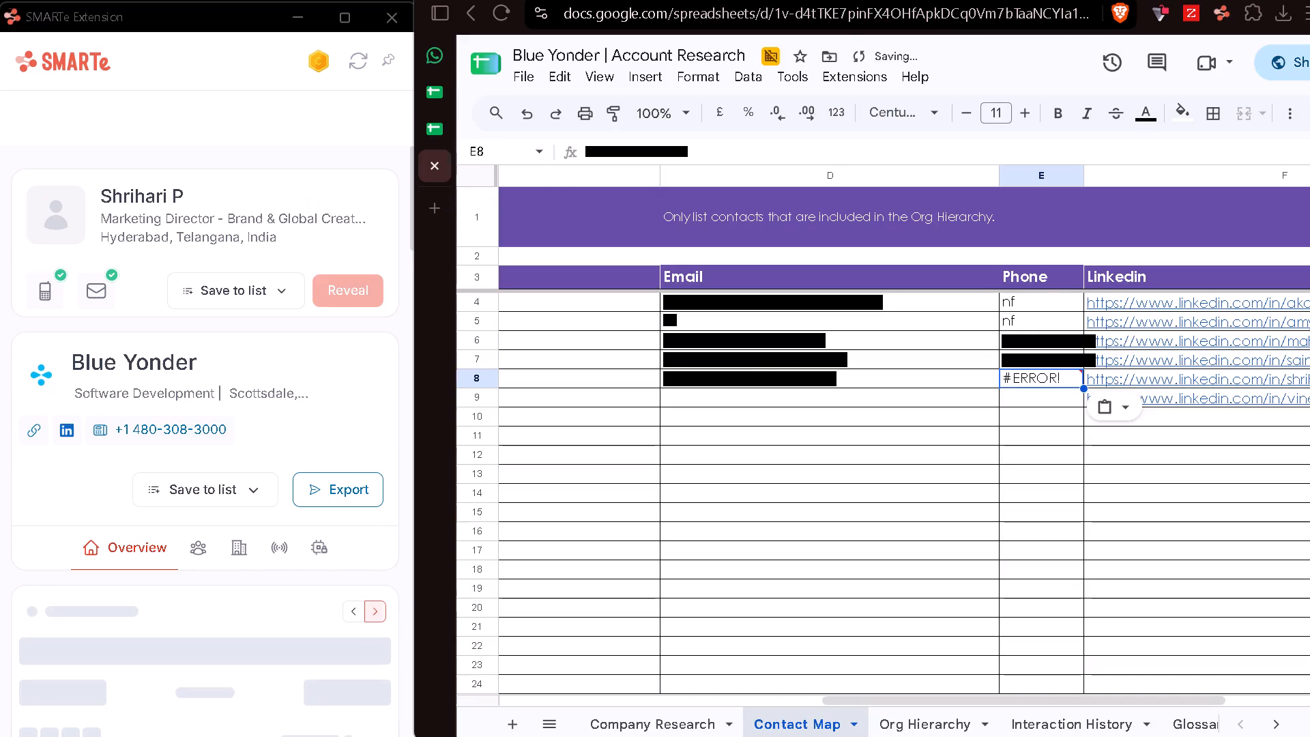
left_click(613, 150)
key("BackSpace")
key("BackSpace")
key("BackSpace")
key("BackSpace")
key("BackSpace")
key("BackSpace")
key("BackSpace")
key("BackSpace")
key("BackSpace")
key("BackSpace")
key("BackSpace")
key("BackSpace")
key("BackSpace")
key("BackSpace")
key("BackSpace")
left_click(741, 401)
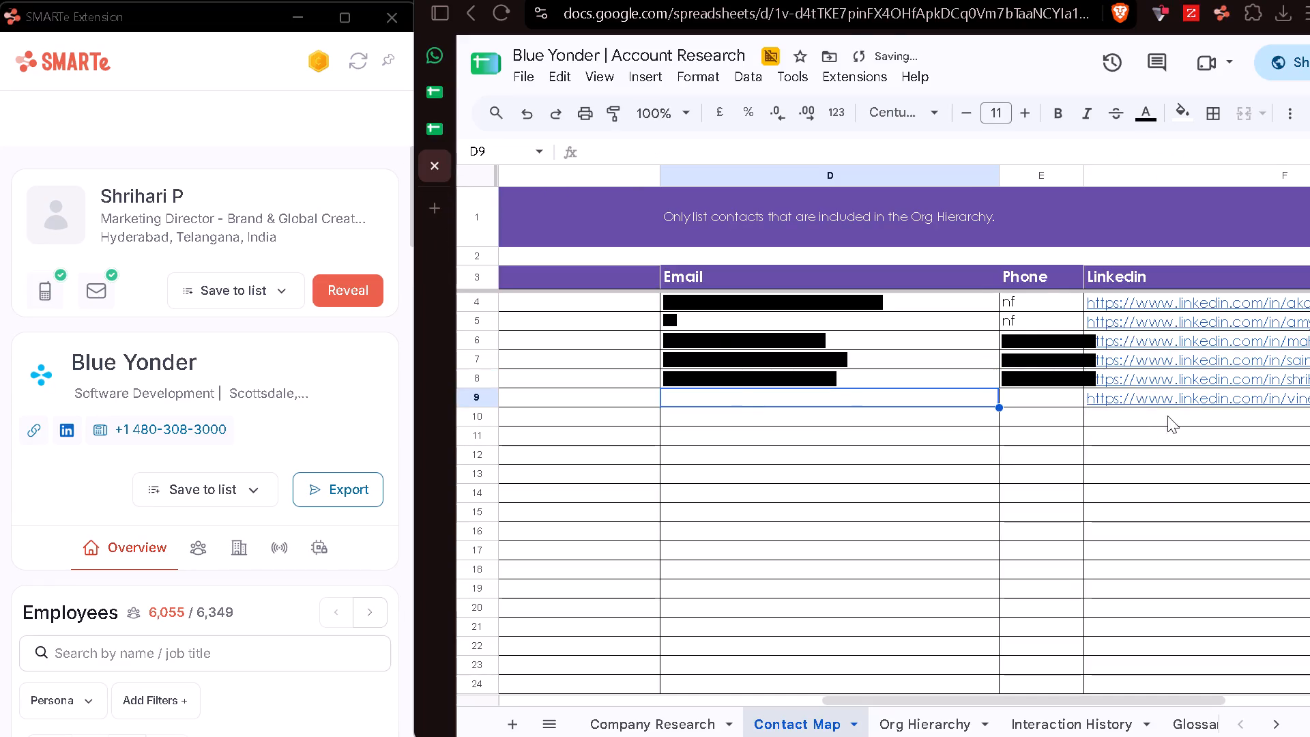
Open the row 9 contact's LinkedIn profile with the ZoomInfo lookup and send them a connection invitation without a note.
left_click(1237, 434)
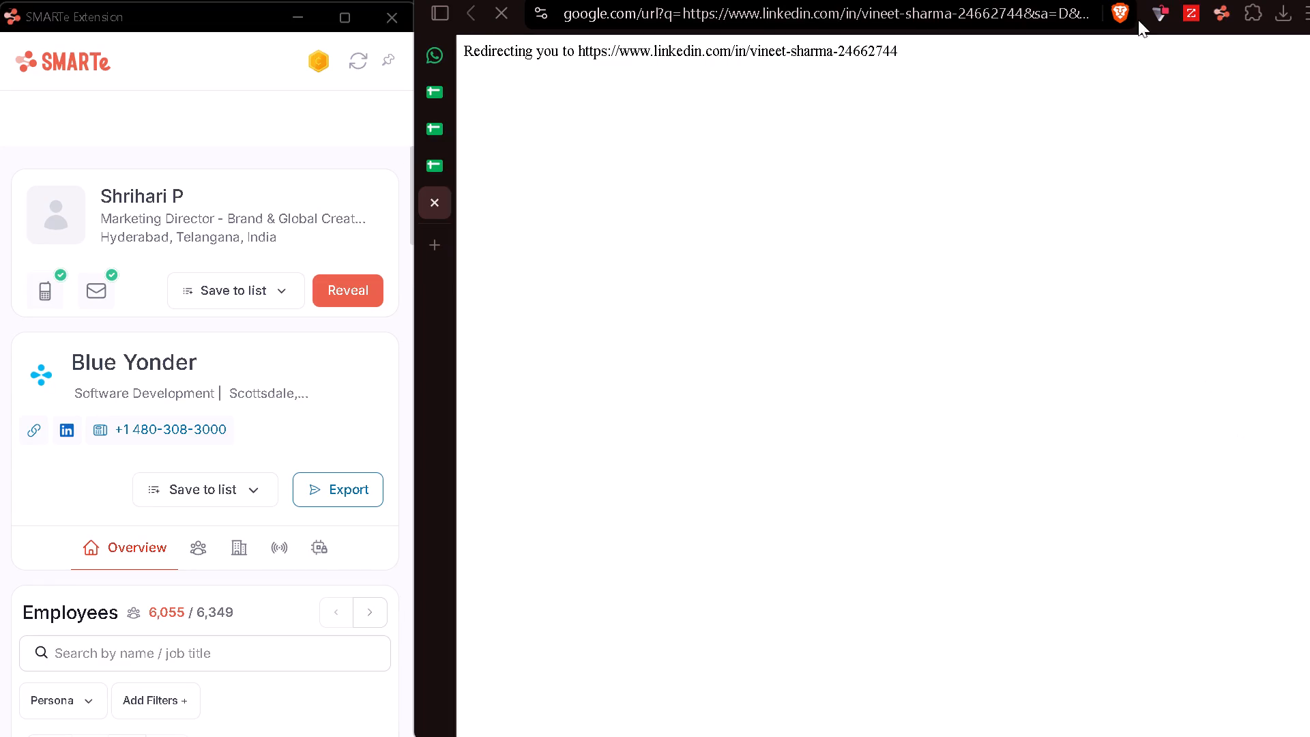
left_click(1189, 20)
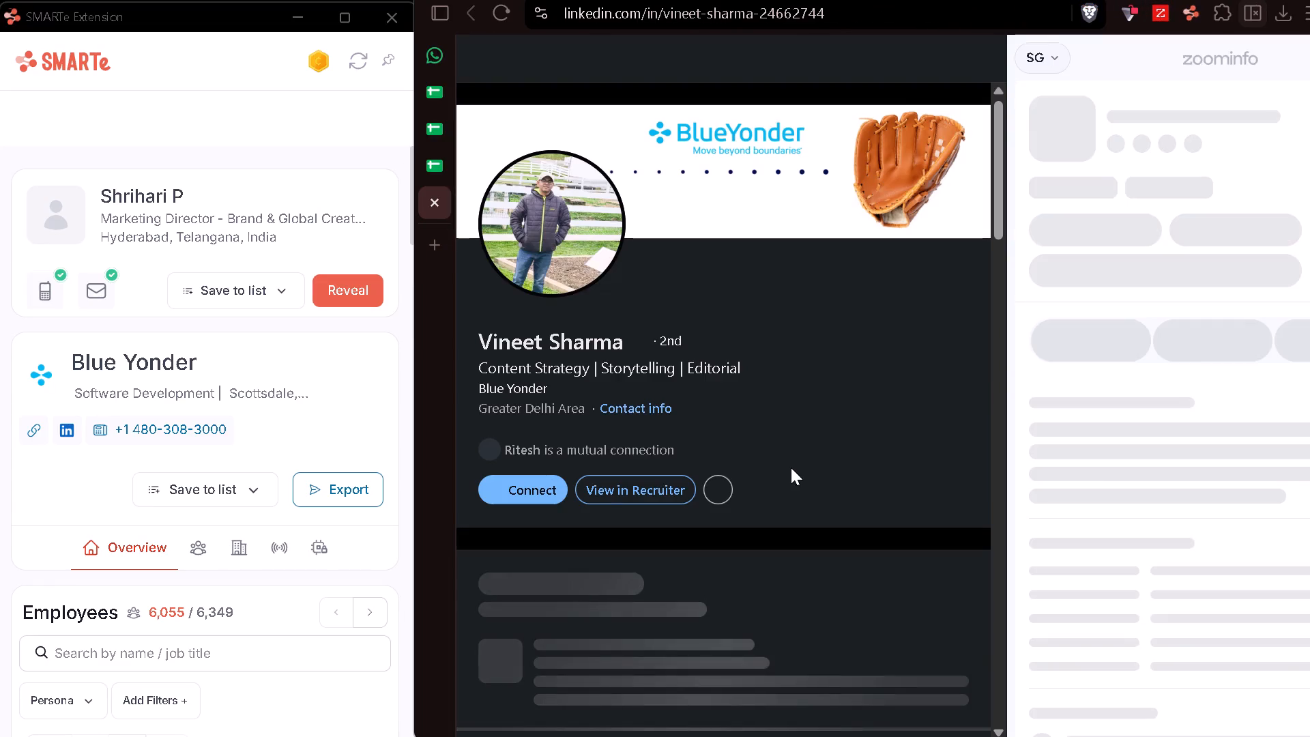
left_click(531, 491)
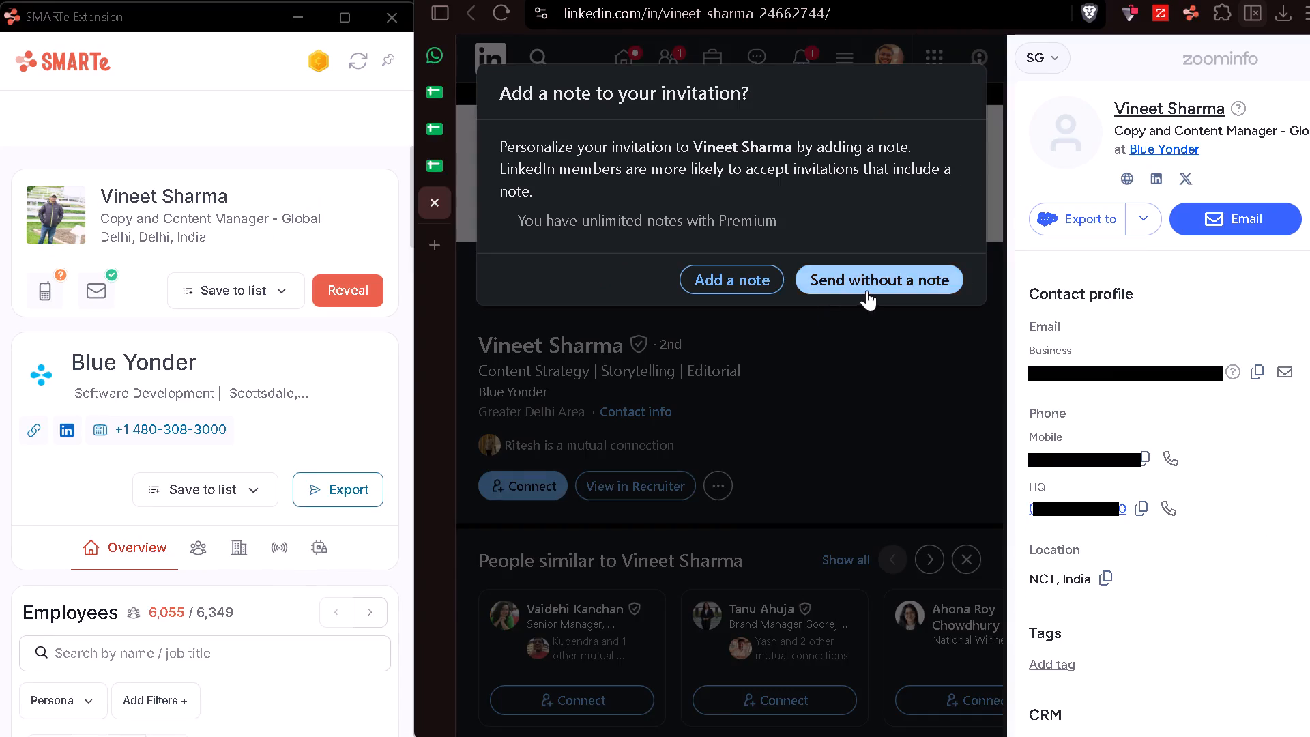
left_click(867, 290)
Copy the row 9 contact's business email from ZoomInfo into Email cell D9.
left_click(1257, 376)
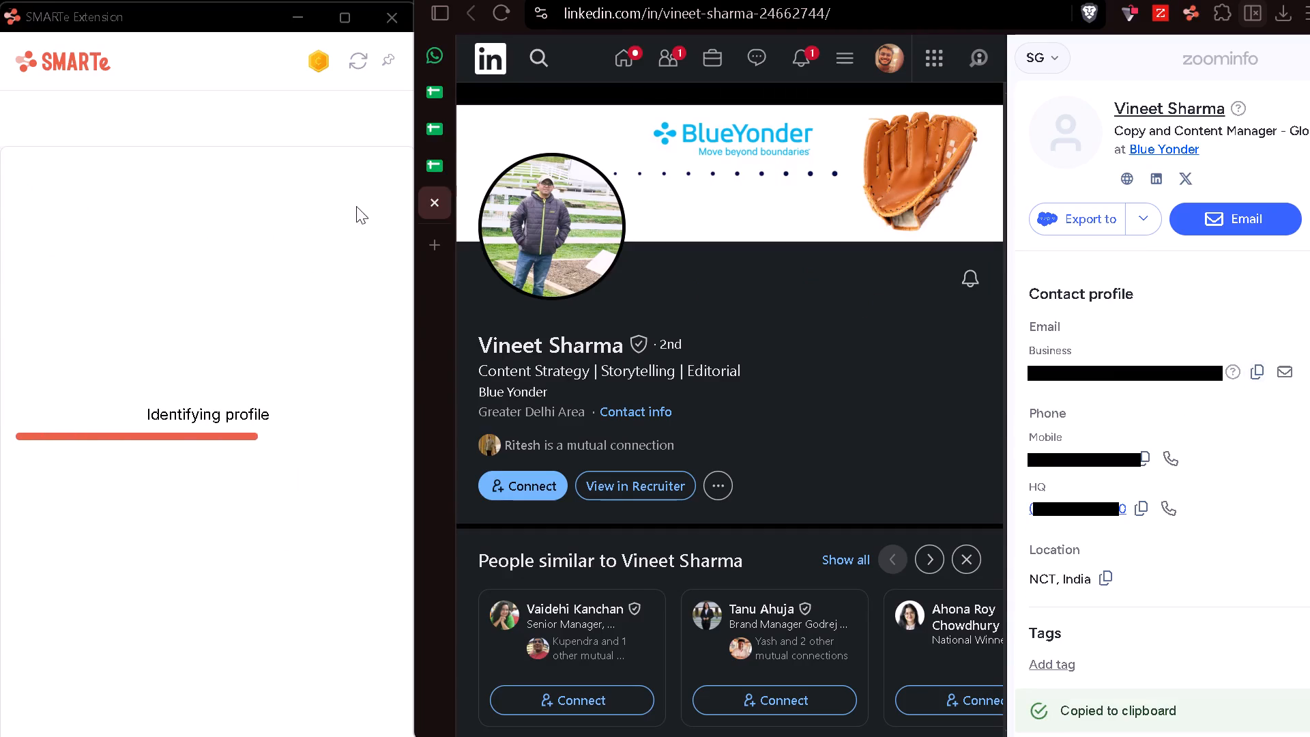
left_click(416, 168)
left_click(433, 169)
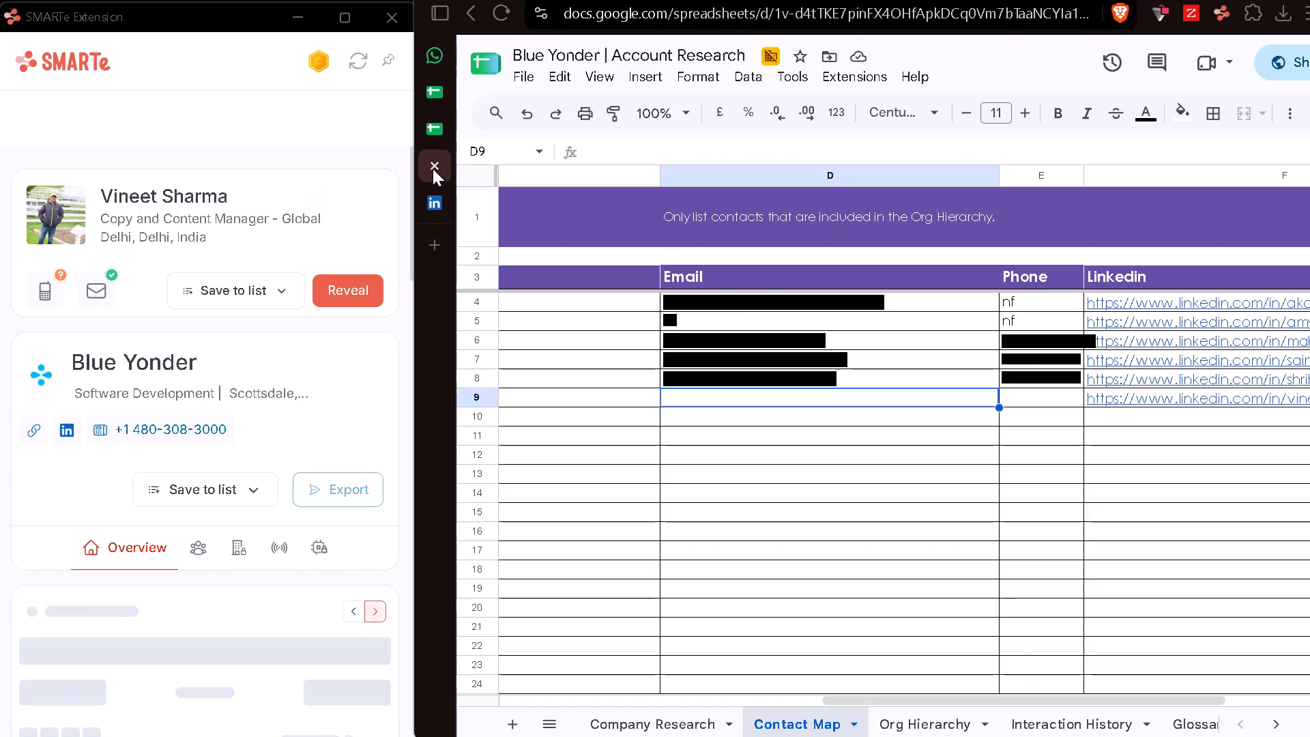
key("ctrl+v")
key("Right")
Copy the row 9 contact's mobile number from ZoomInfo into E9, close the profile and SMARTe window, and strip the number's leading characters.
left_click(429, 213)
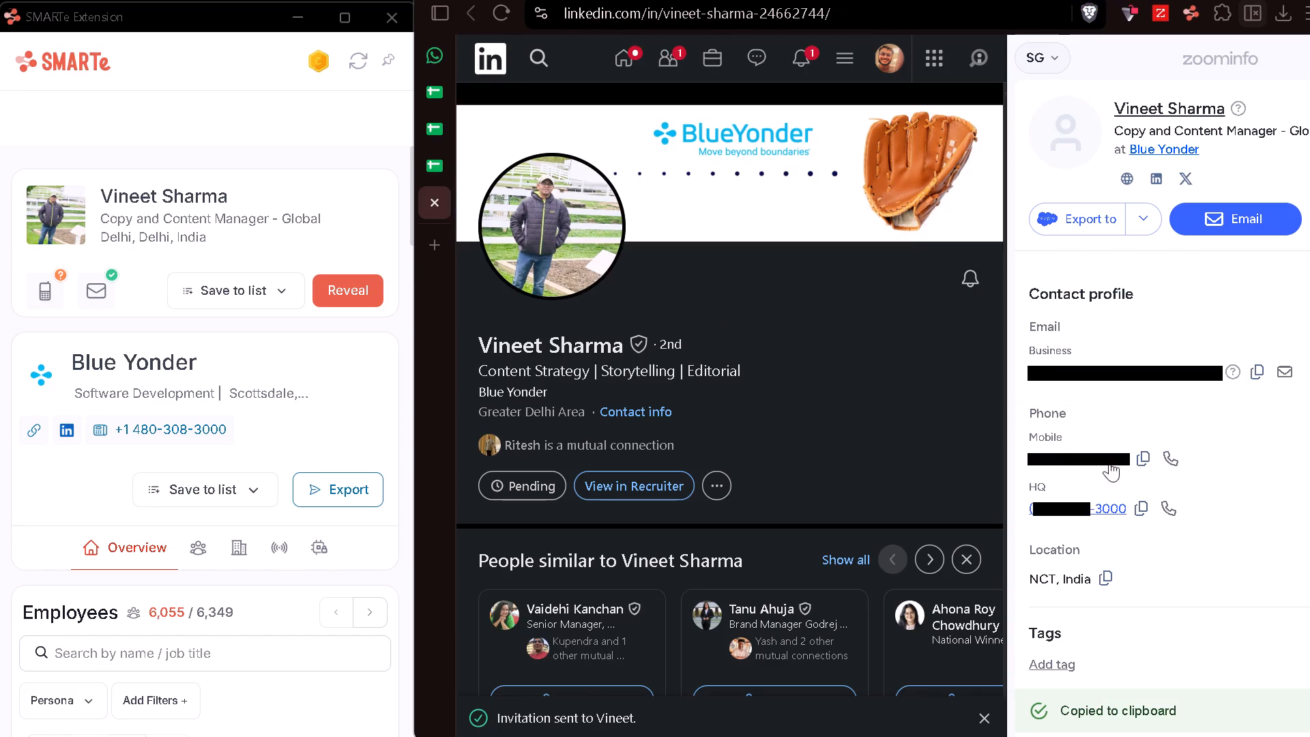
left_click(1141, 460)
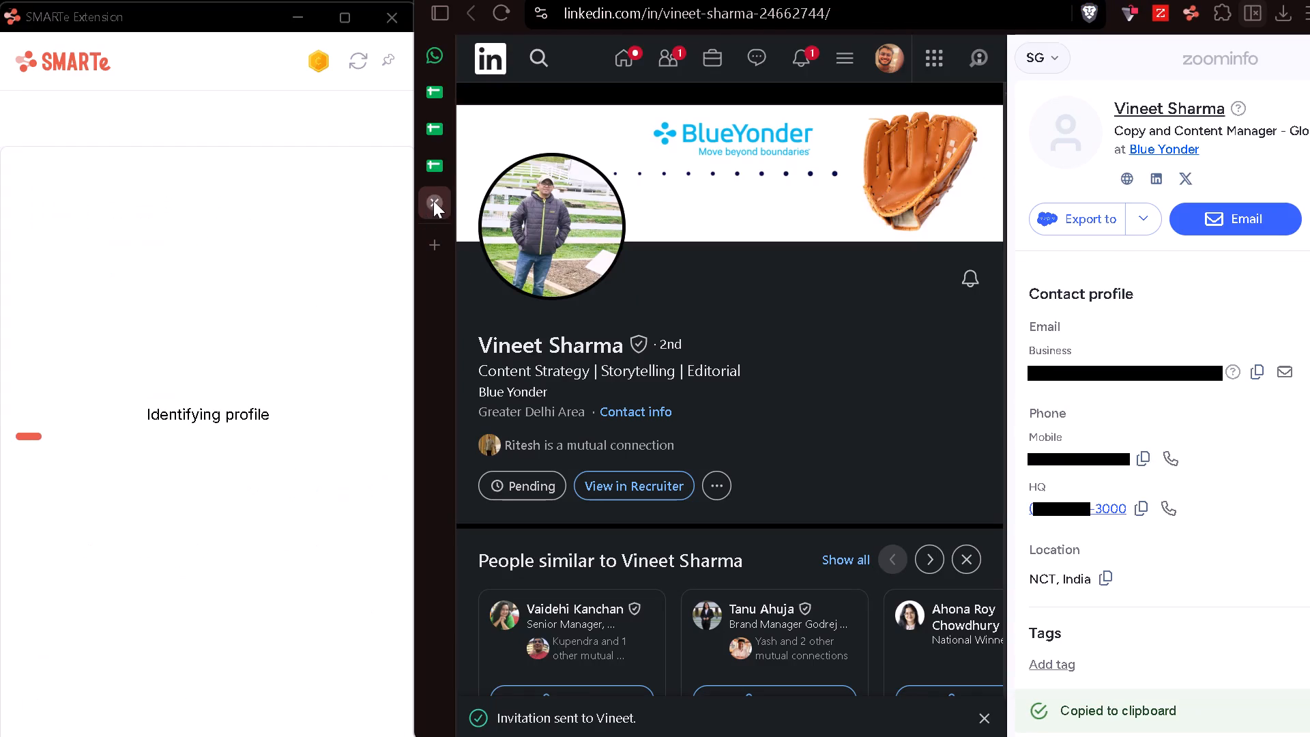
left_click(433, 201)
left_click(386, 19)
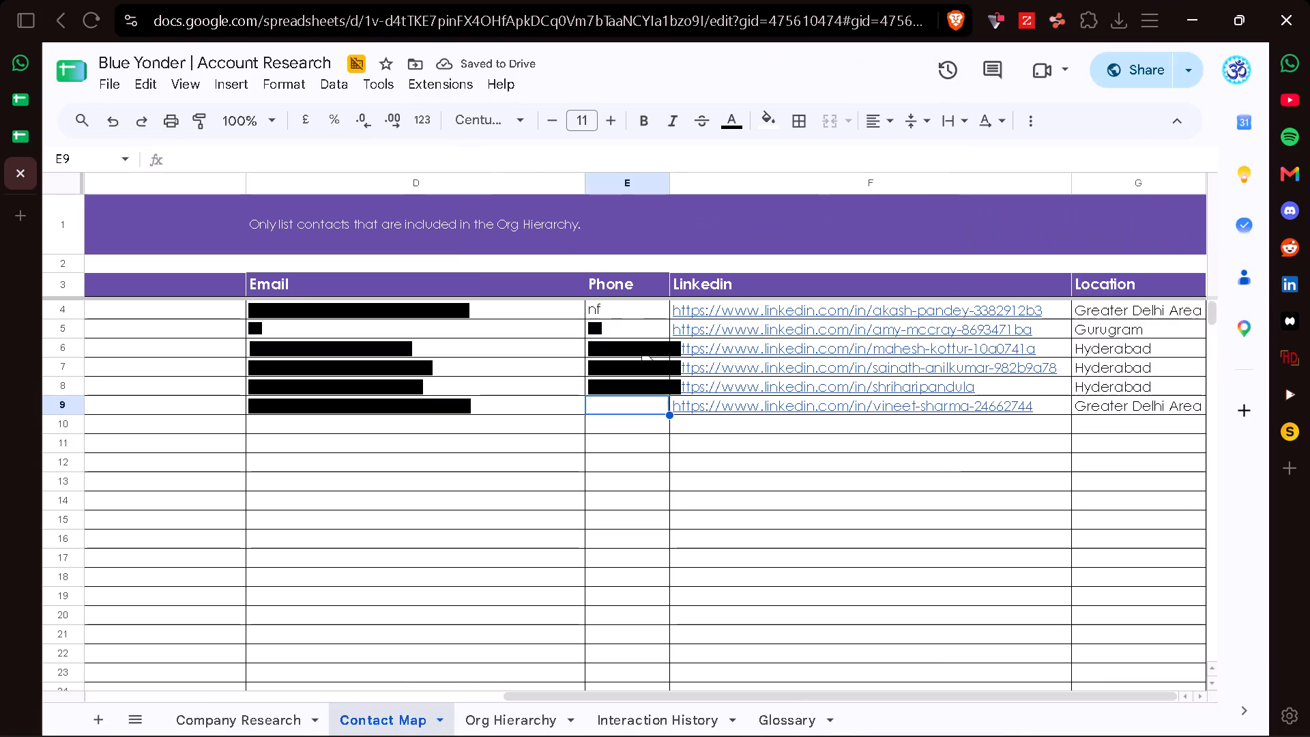
key("ctrl+v")
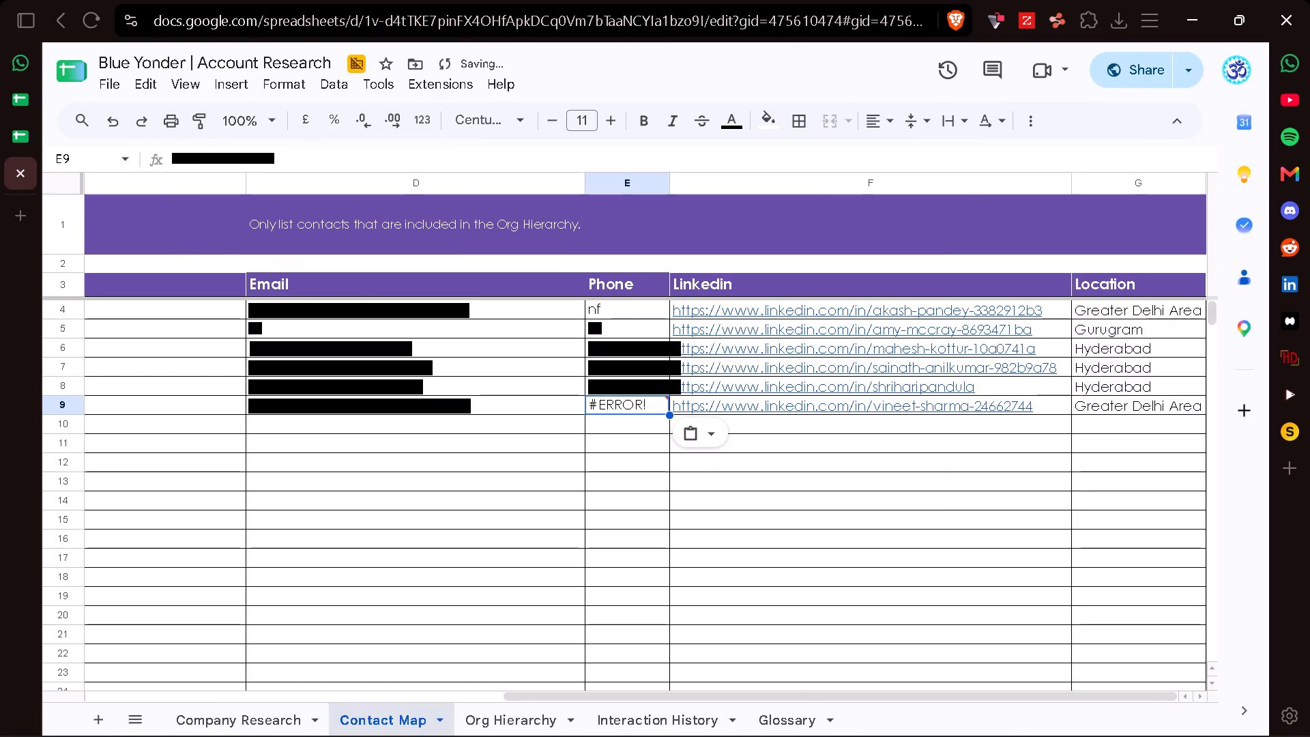
left_click(199, 155)
key("BackSpace")
key("BackSpace")
key("BackSpace")
key("BackSpace")
key("BackSpace")
key("BackSpace")
key("BackSpace")
key("BackSpace")
key("BackSpace")
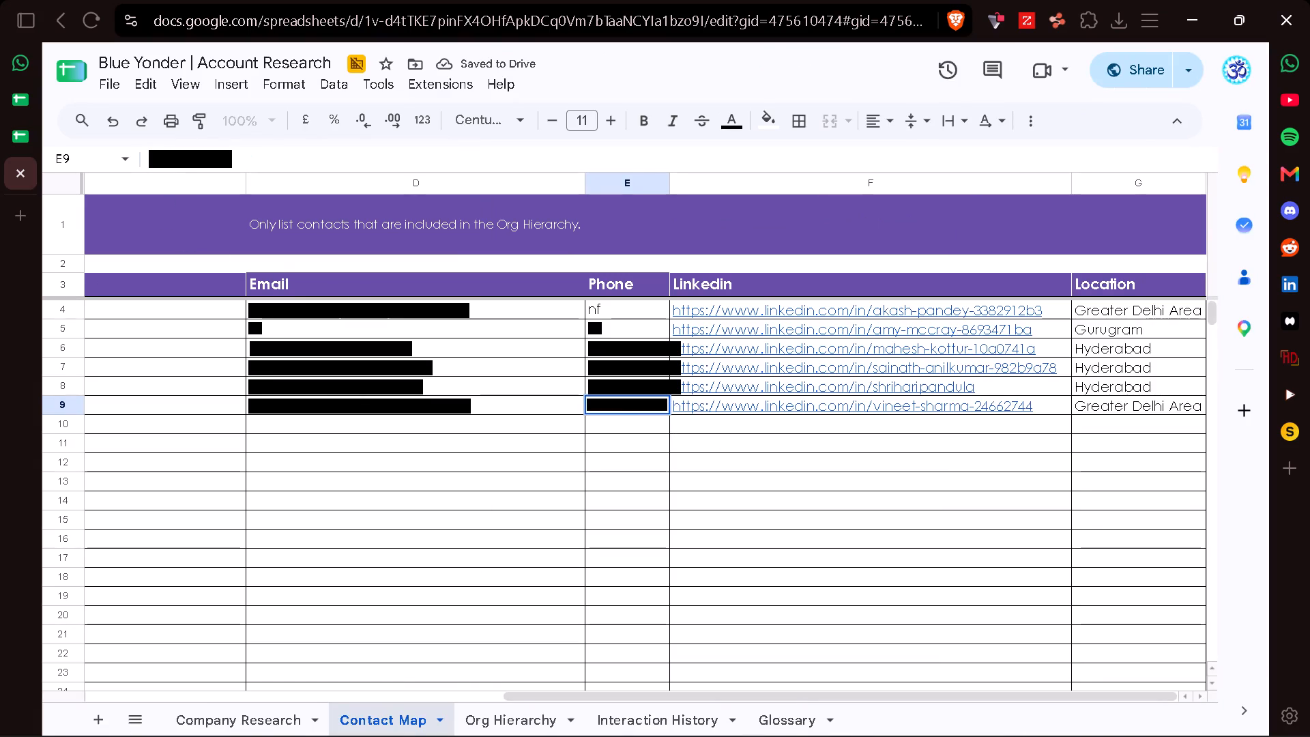
left_click(480, 509)
Auto-fit all column widths of the Contact Map sheet to their contents.
scroll(480, 509, "right", 8)
double_click(64, 183)
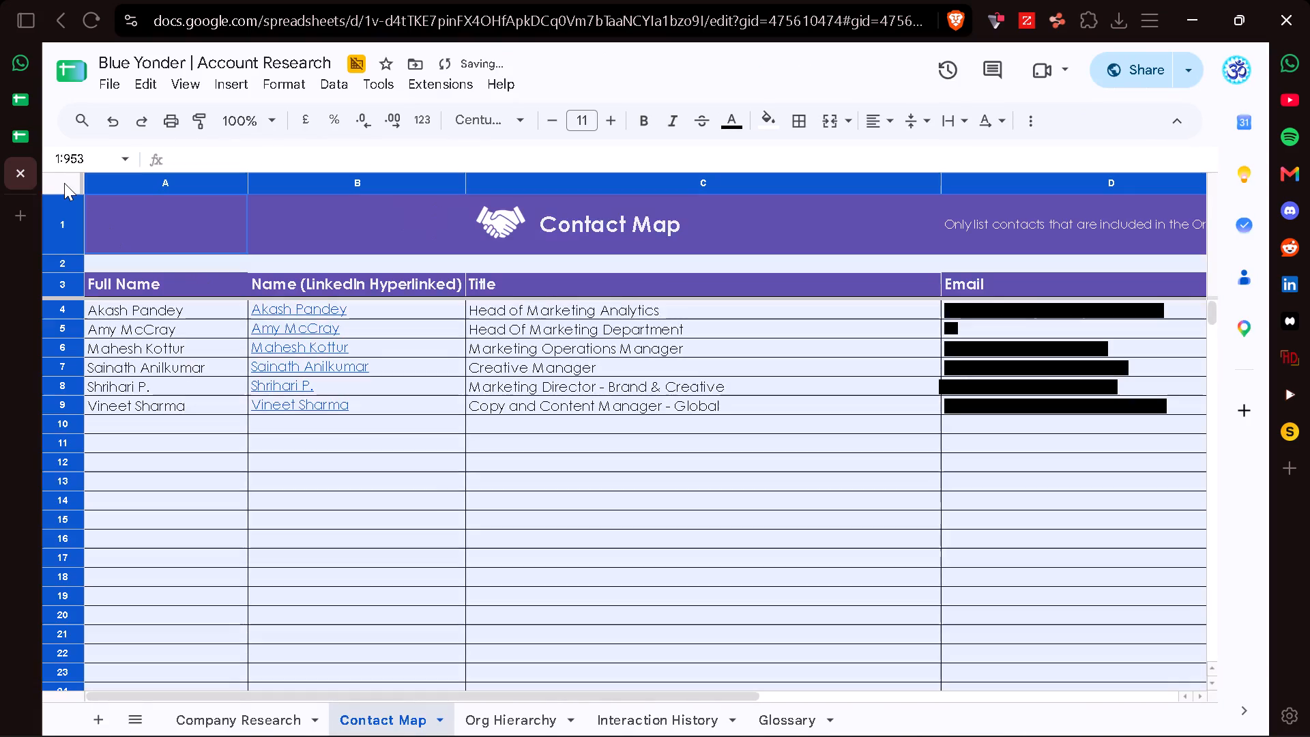
double_click(245, 179)
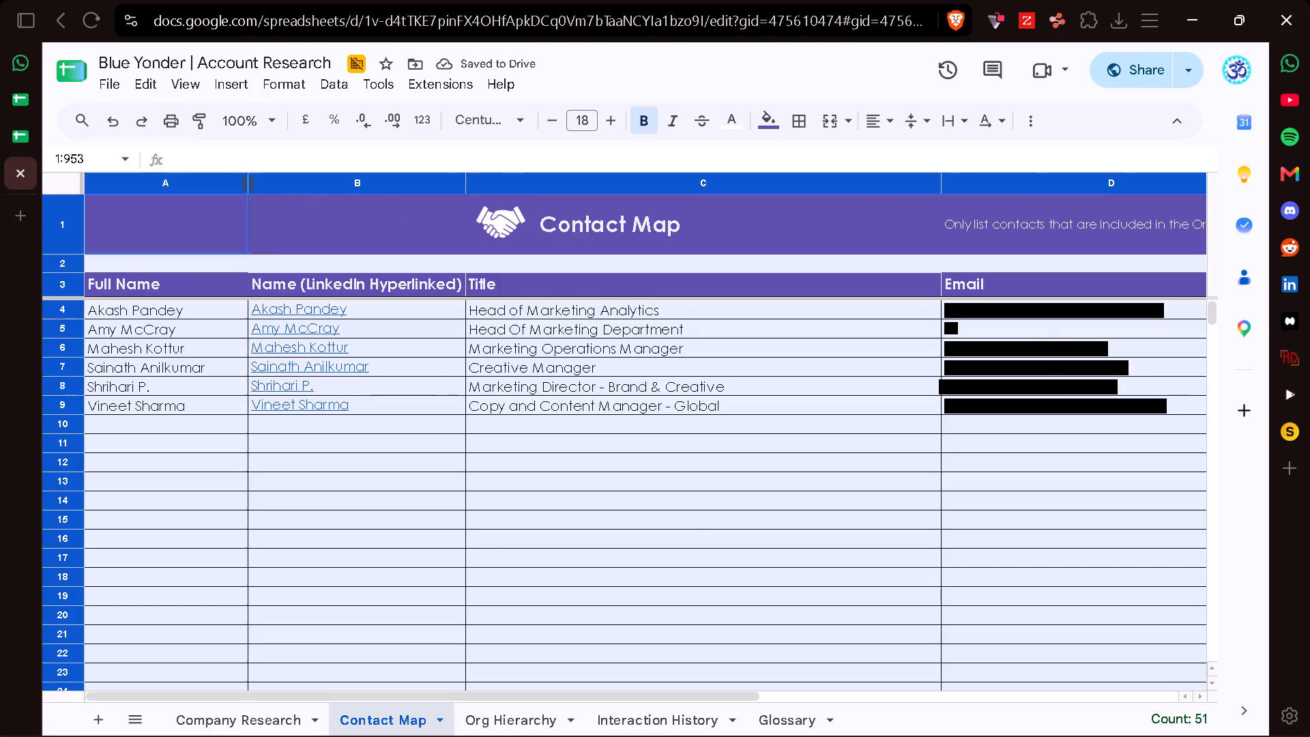
left_click(179, 424)
scroll(546, 463, "left", 3)
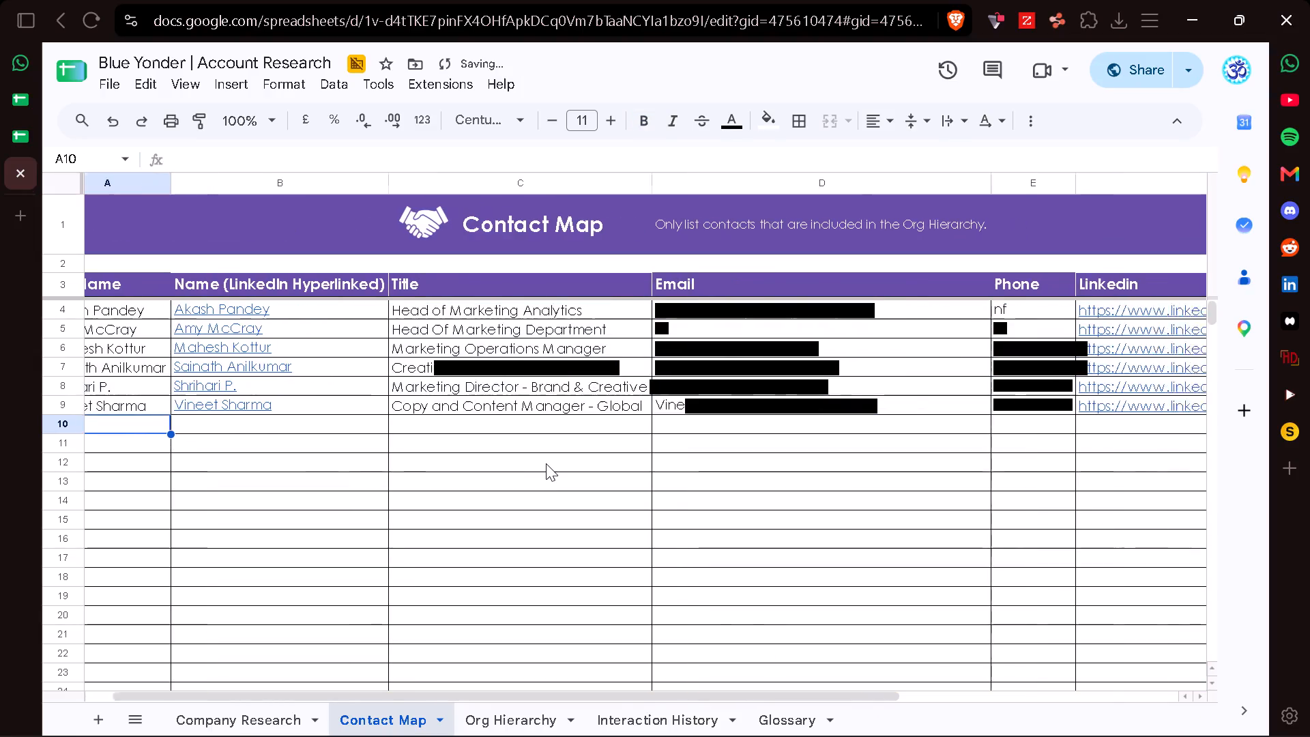
scroll(546, 463, "left", 2)
scroll(546, 463, "right", 11)
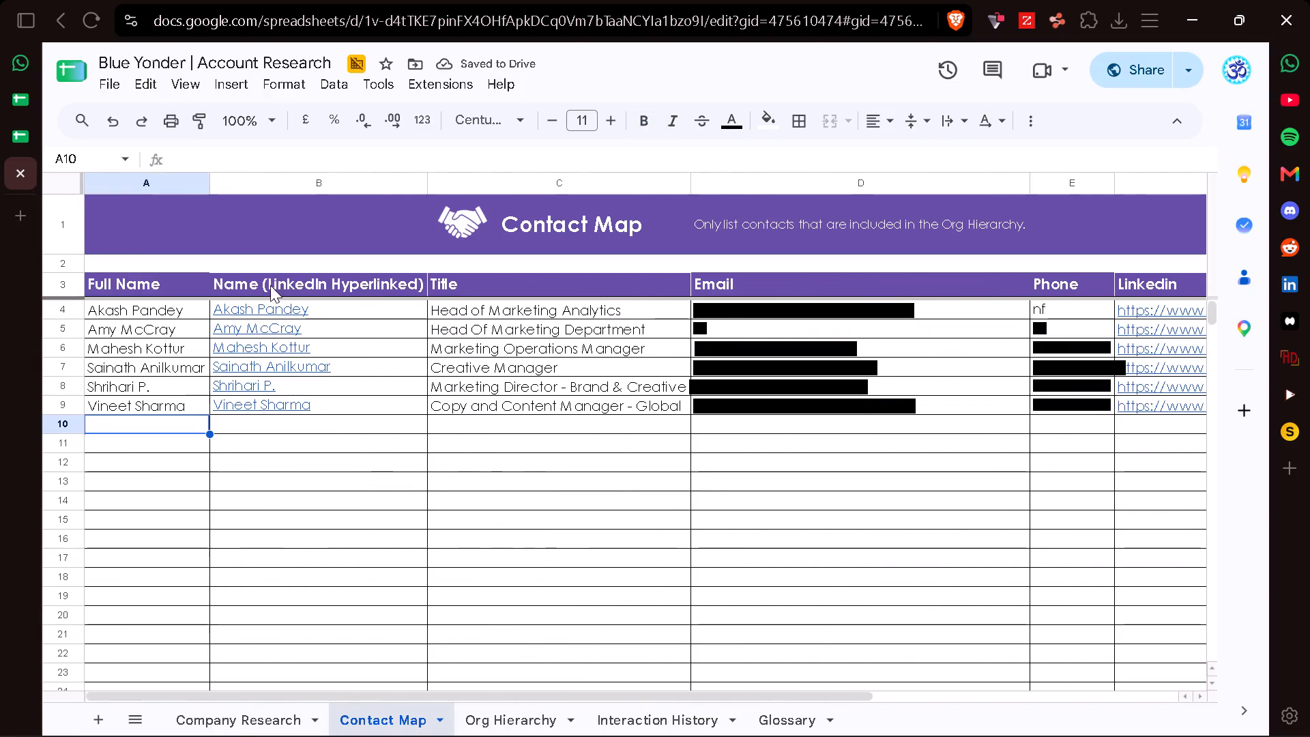
Copy the full names in A4:A9 of the Contact Map into A13 of the Krishna Leads 28th October sheet in Klenty Leads New.
left_click(150, 308)
key("ctrl+shift+Down")
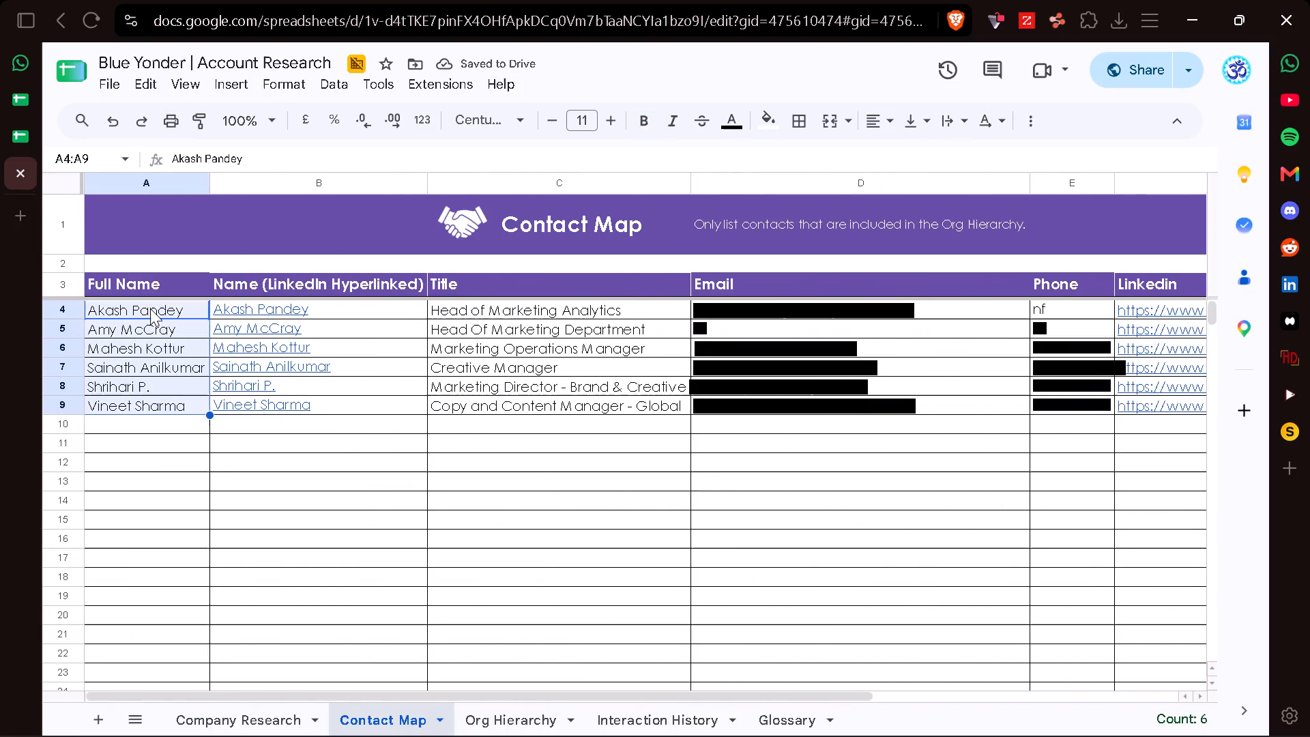
key("ctrl+c")
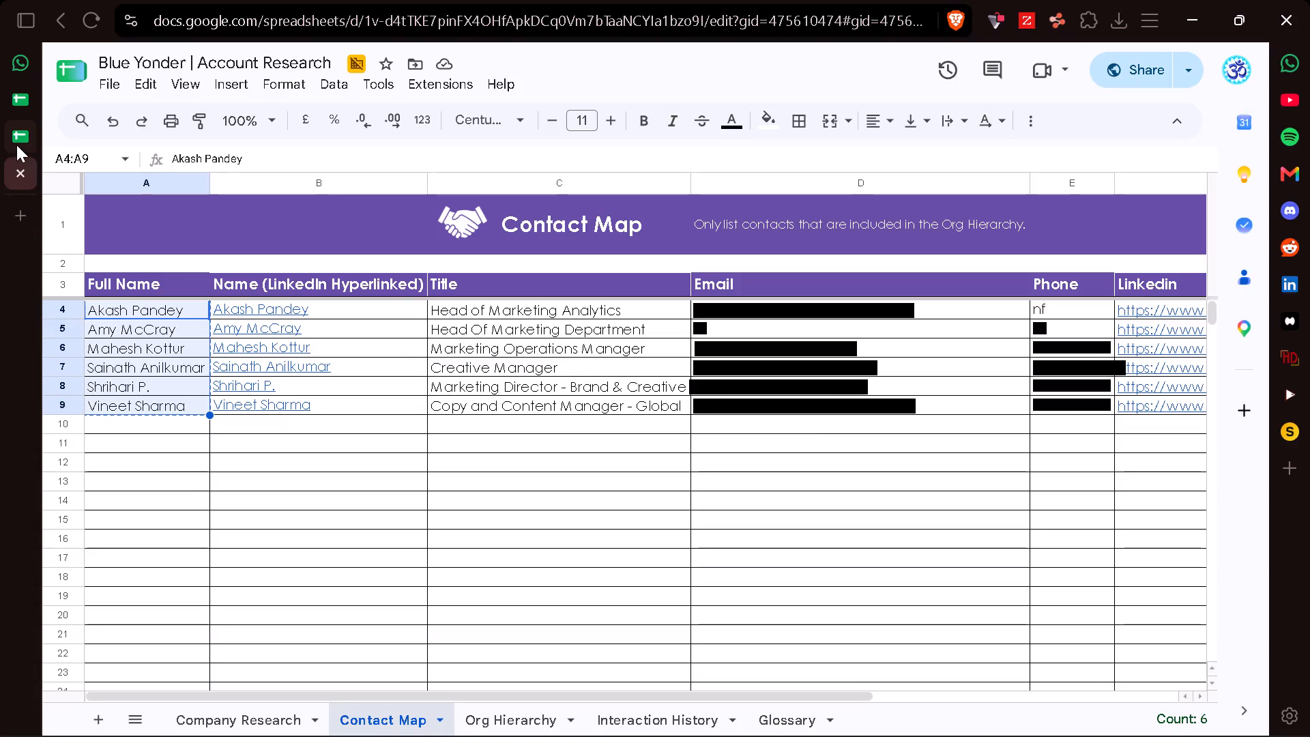
left_click(16, 145)
key("ctrl+v")
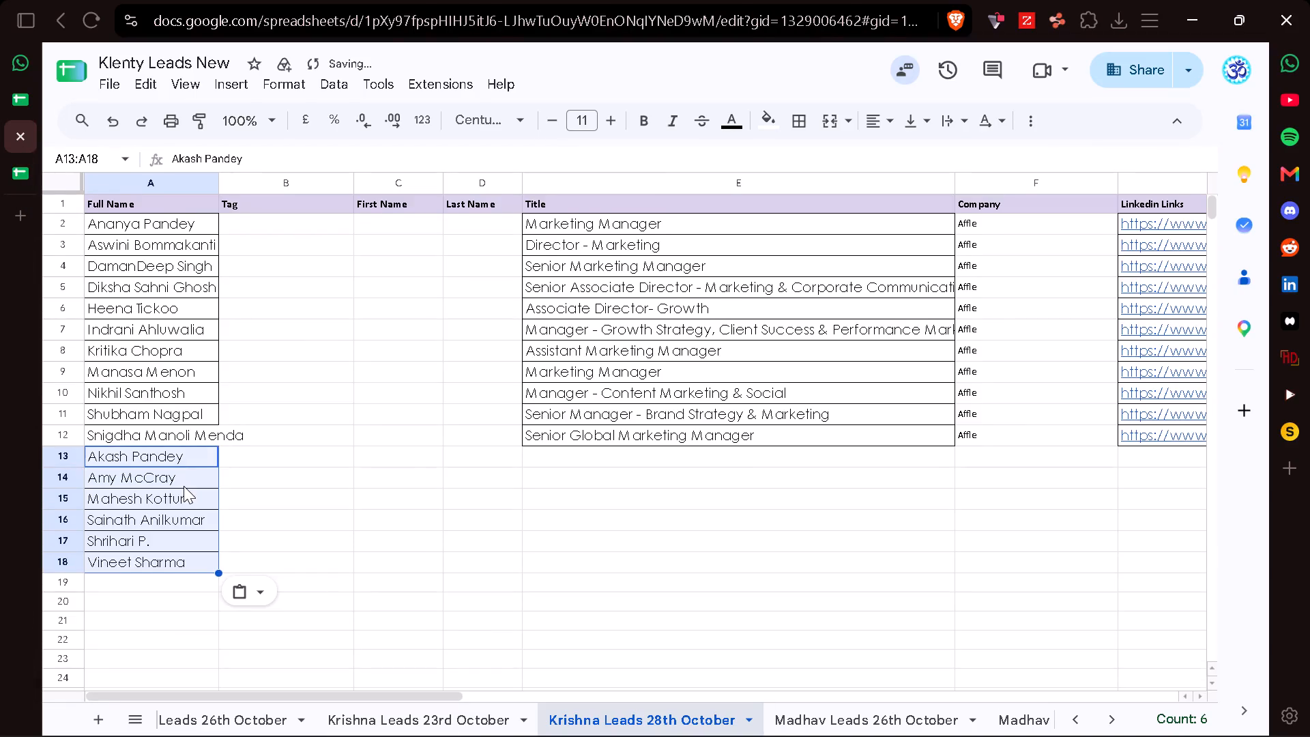
Copy the titles in C4:C9 of the Contact Map into the Klenty leads sheet's Title column starting at E13.
scroll(184, 486, "down", 1)
key("Right")
key("Right")
key("Right")
key("Right")
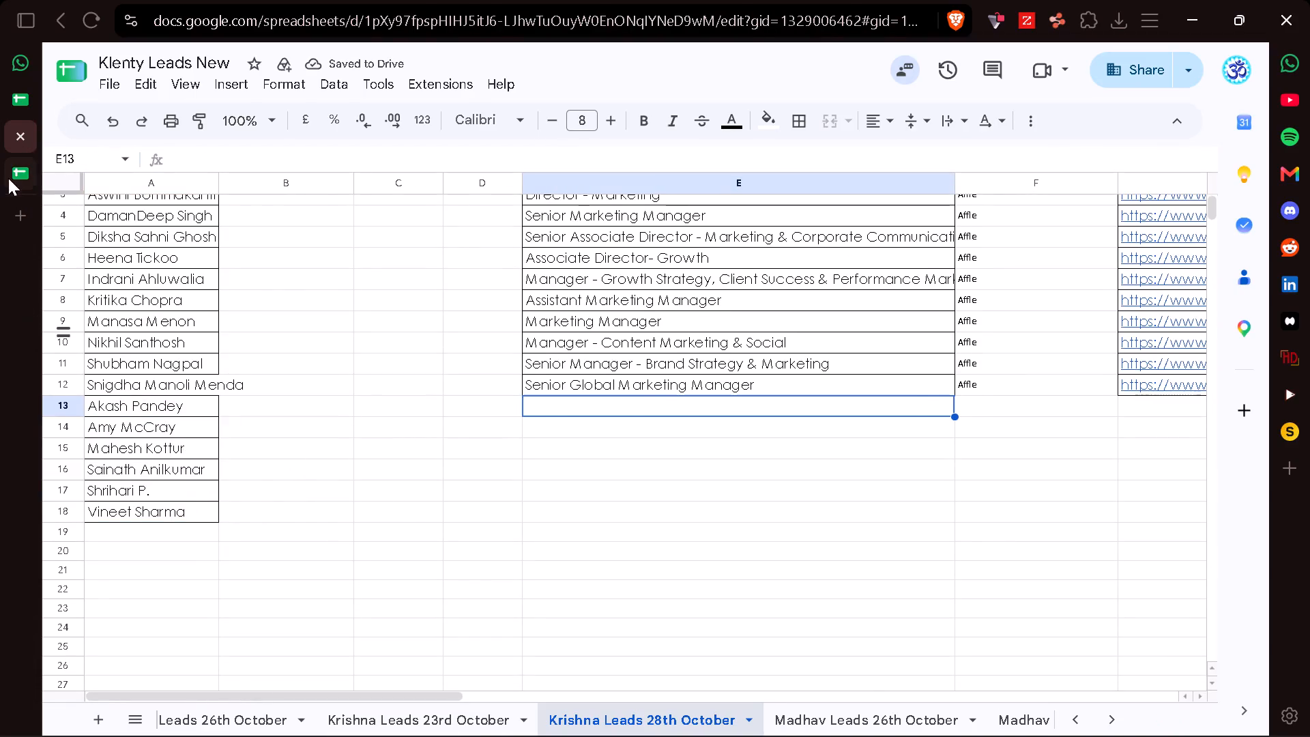
left_click(13, 171)
left_click(616, 309)
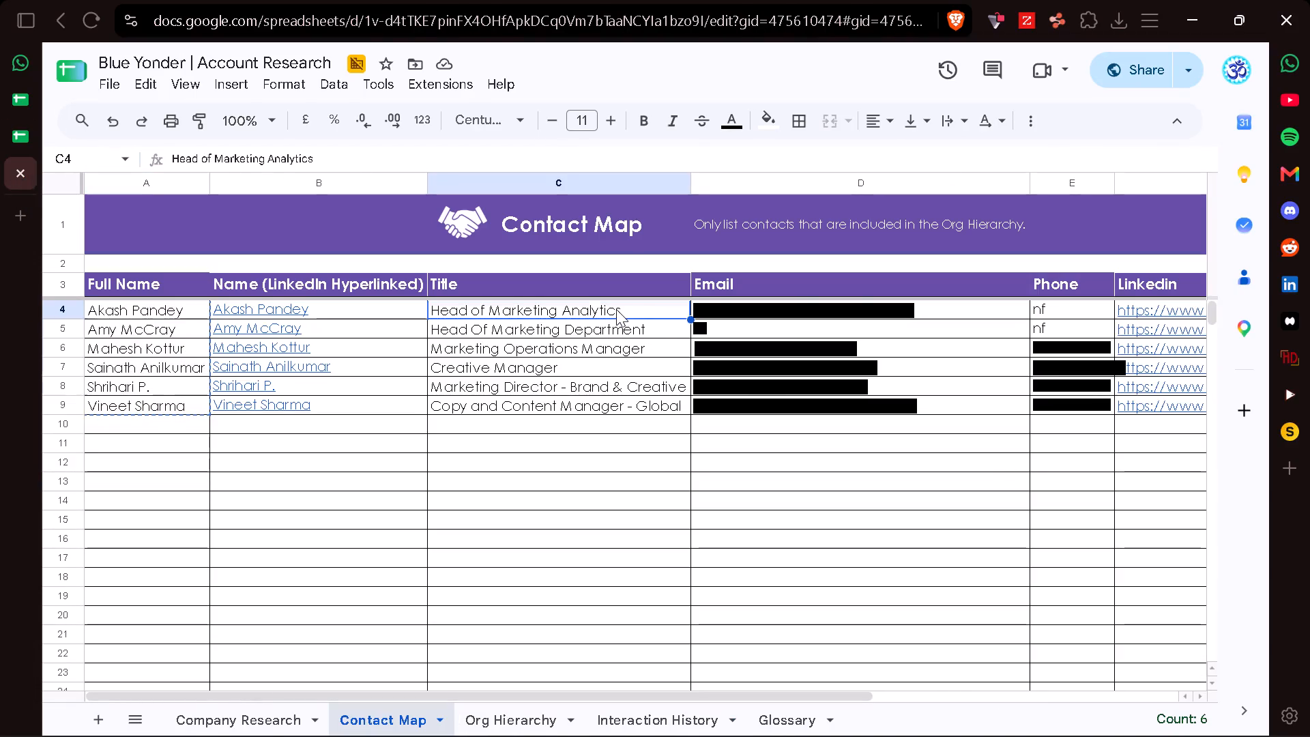
key("ctrl+shift+Down")
key("ctrl+c")
left_click(15, 136)
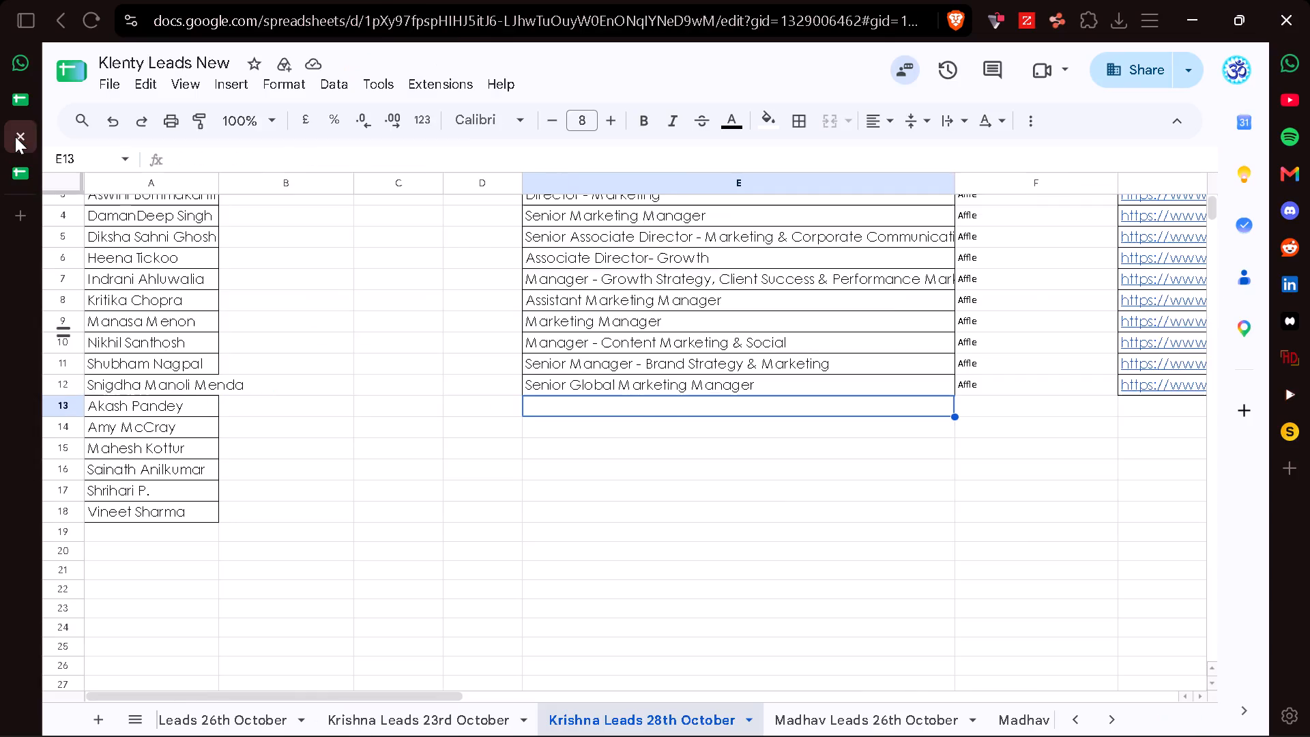
key("ctrl+v")
Enter Blue Yonder as the company in F13 and fill it down through F18.
left_click(1004, 413)
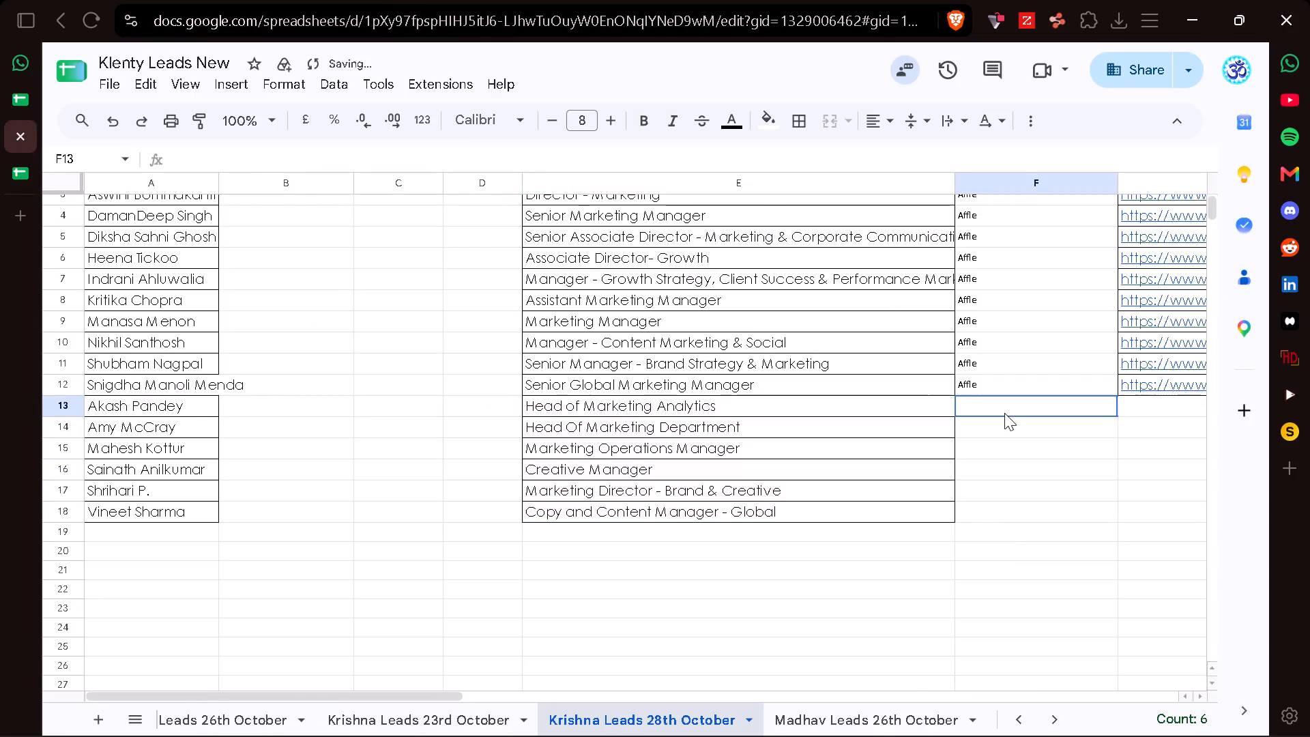
type("Blue Yonder")
key("Return")
key("Up")
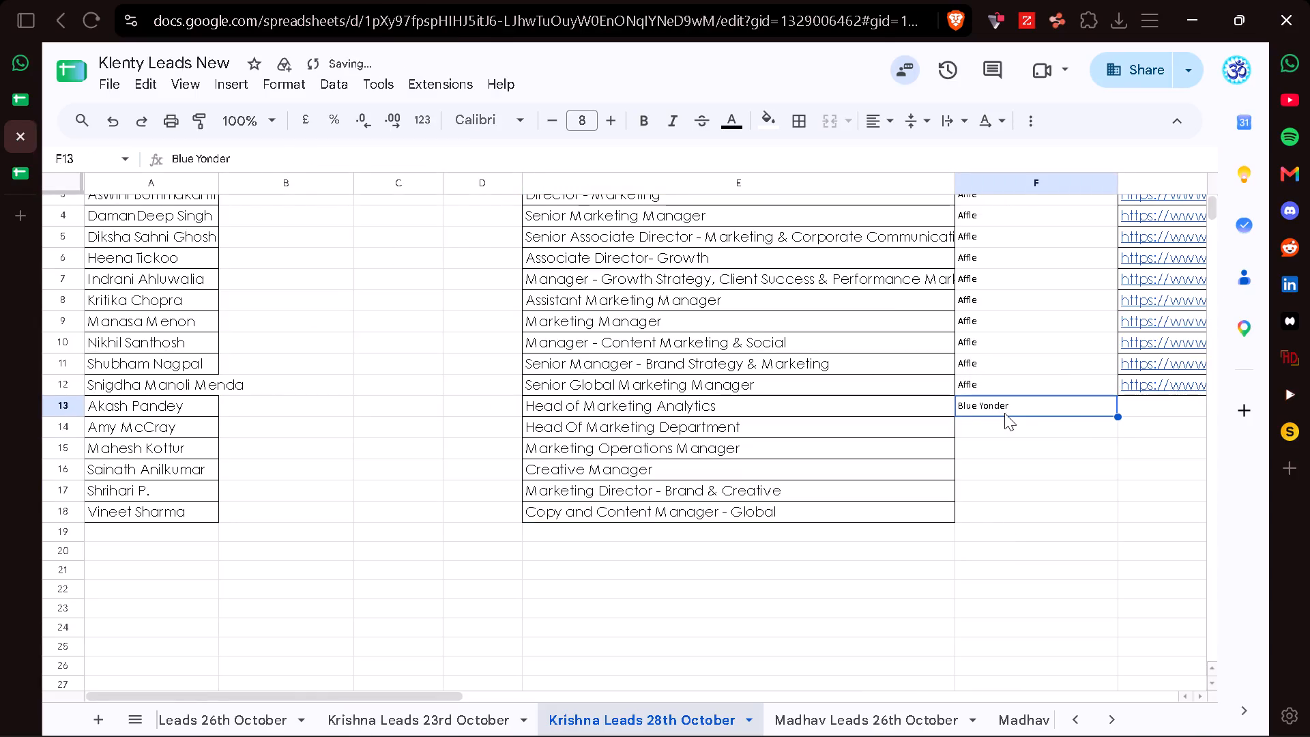
left_click_drag(1117, 417, 1120, 527)
left_click(1094, 527)
key("BackSpace")
Copy the LinkedIn links in F4:F9 of the Contact Map into the Klenty leads sheet's Linkedin Links column starting at G13.
scroll(1094, 527, "left", 3)
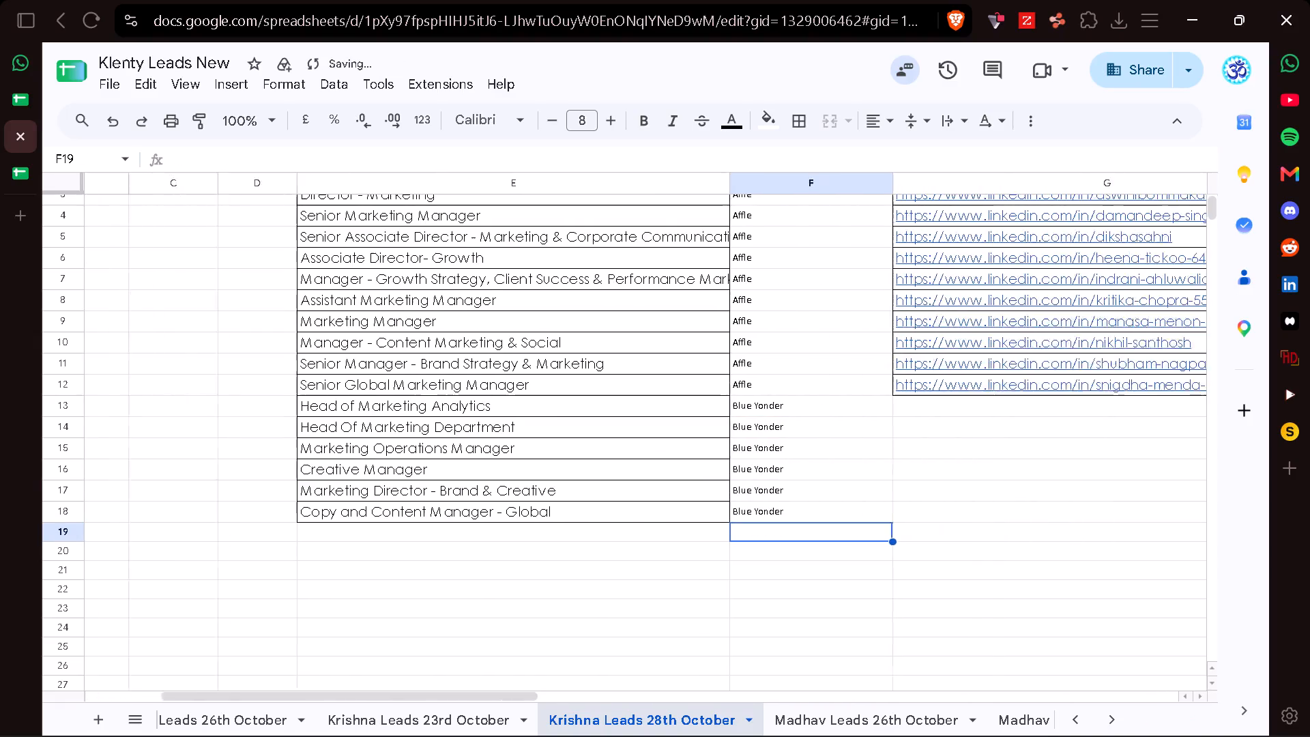
scroll(1094, 527, "left", 3)
left_click(770, 410)
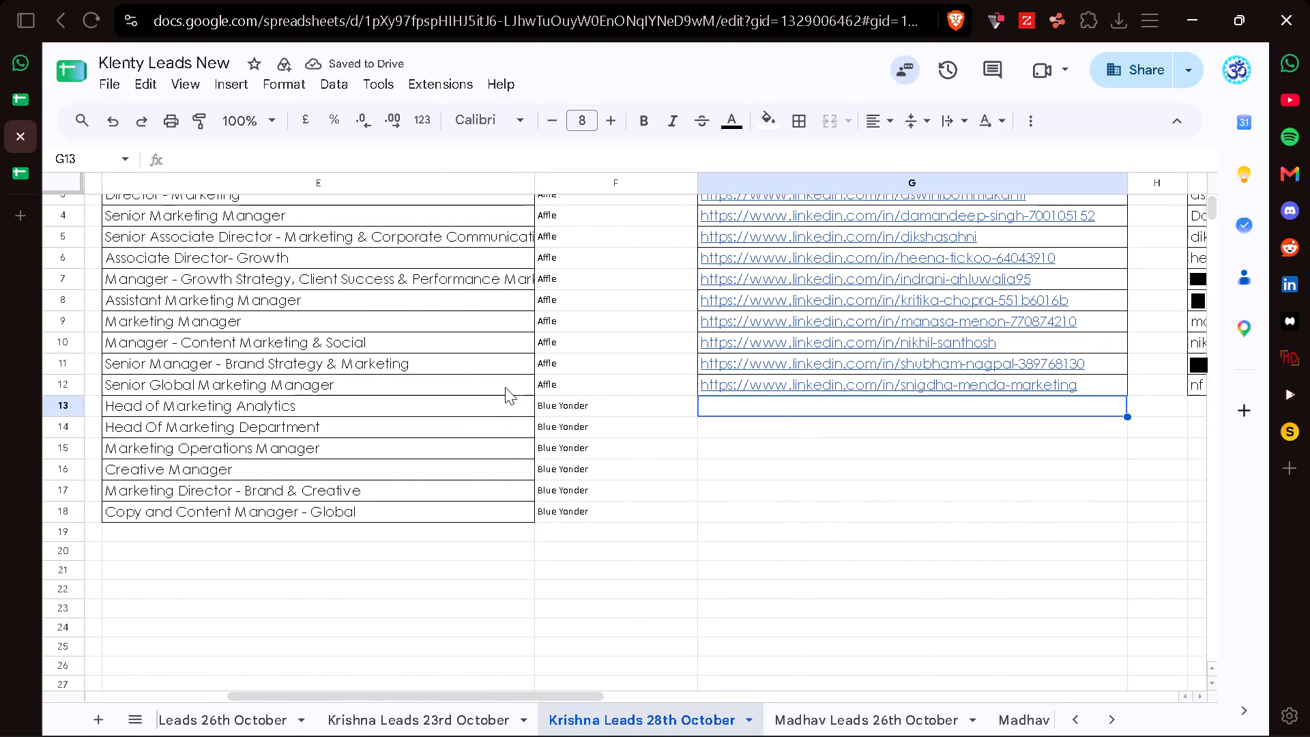
scroll(869, 497, "left", 2)
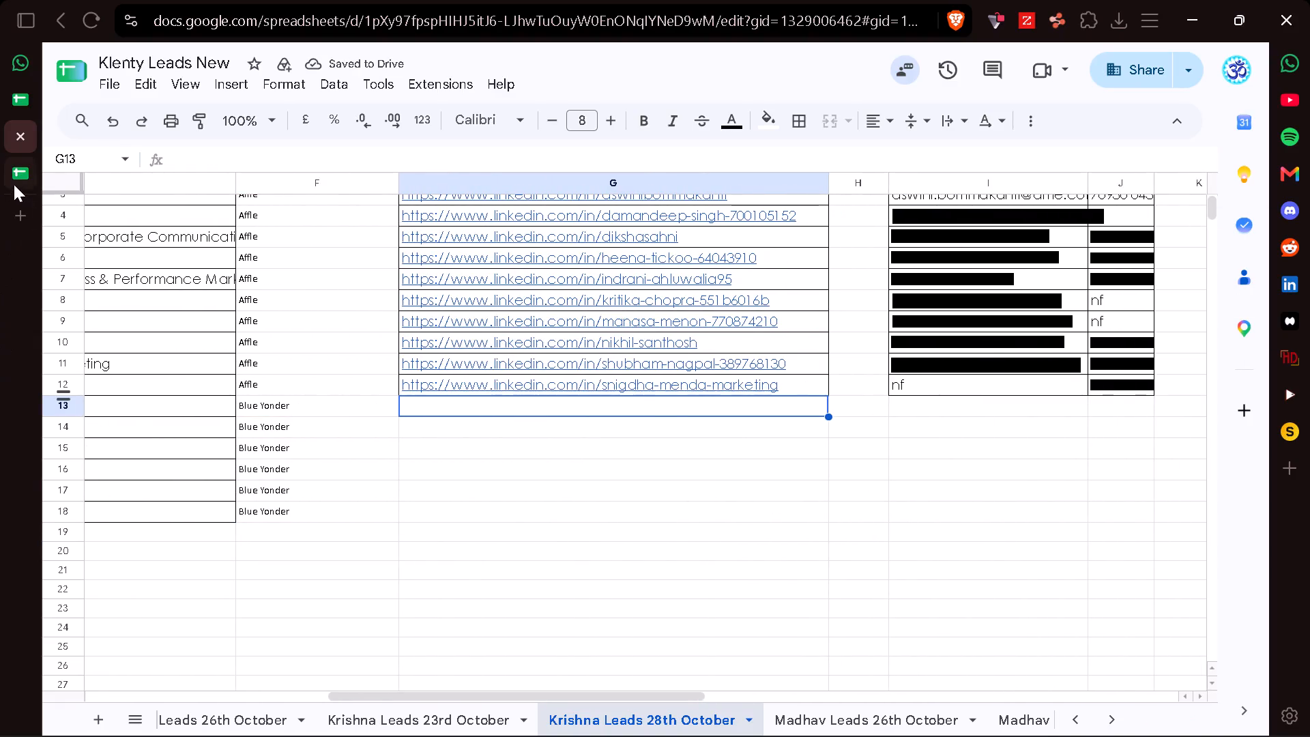
left_click(14, 184)
scroll(1049, 382, "left", 4)
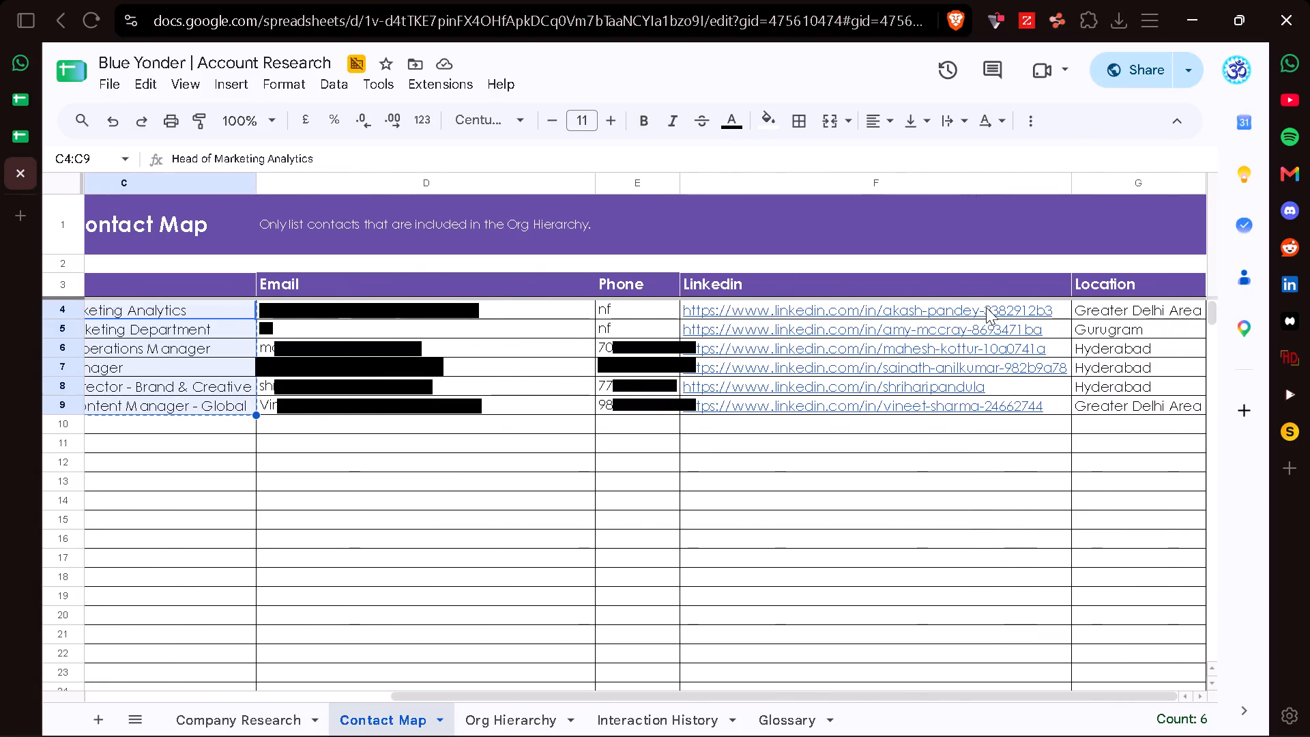
left_click(986, 307)
key("ctrl+shift+Down")
key("ctrl+c")
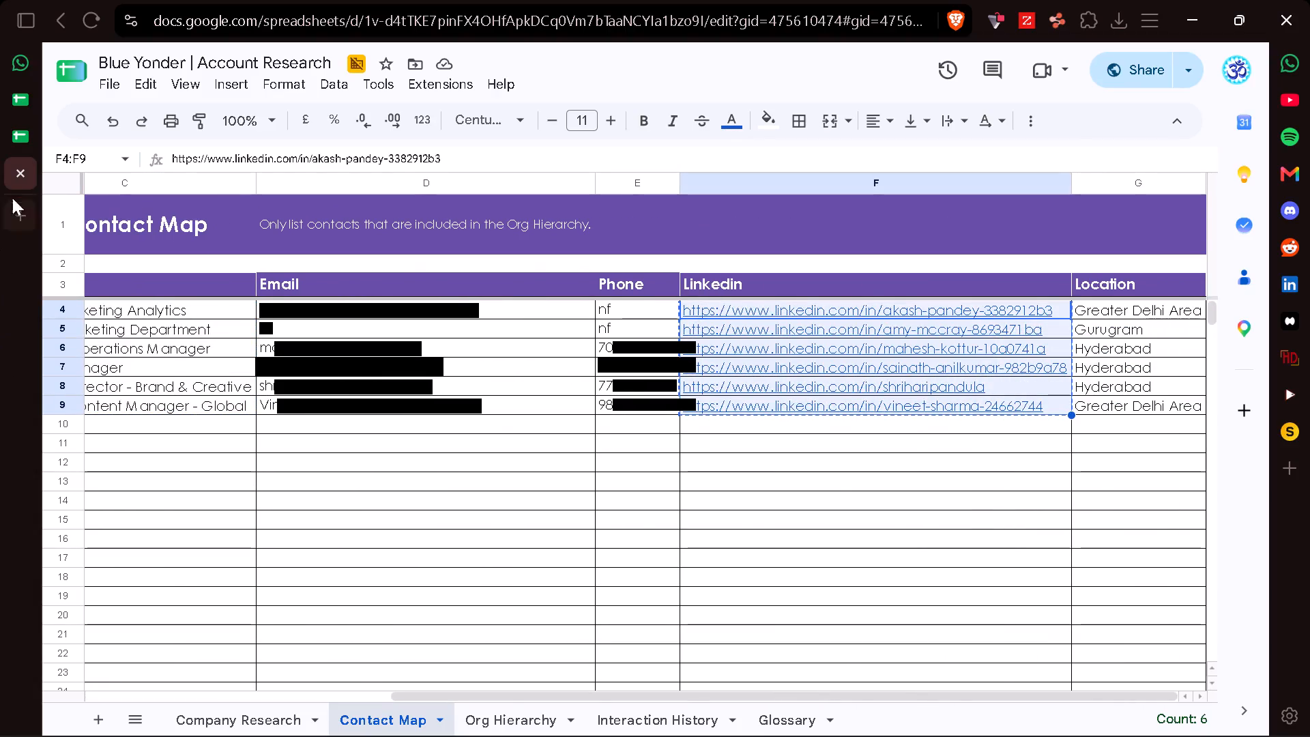
left_click(16, 134)
key("ctrl+v")
Copy the emails and phones in D4:E9 of the Contact Map into the Klenty leads sheet's Email and Phone columns starting at I13.
key("Right")
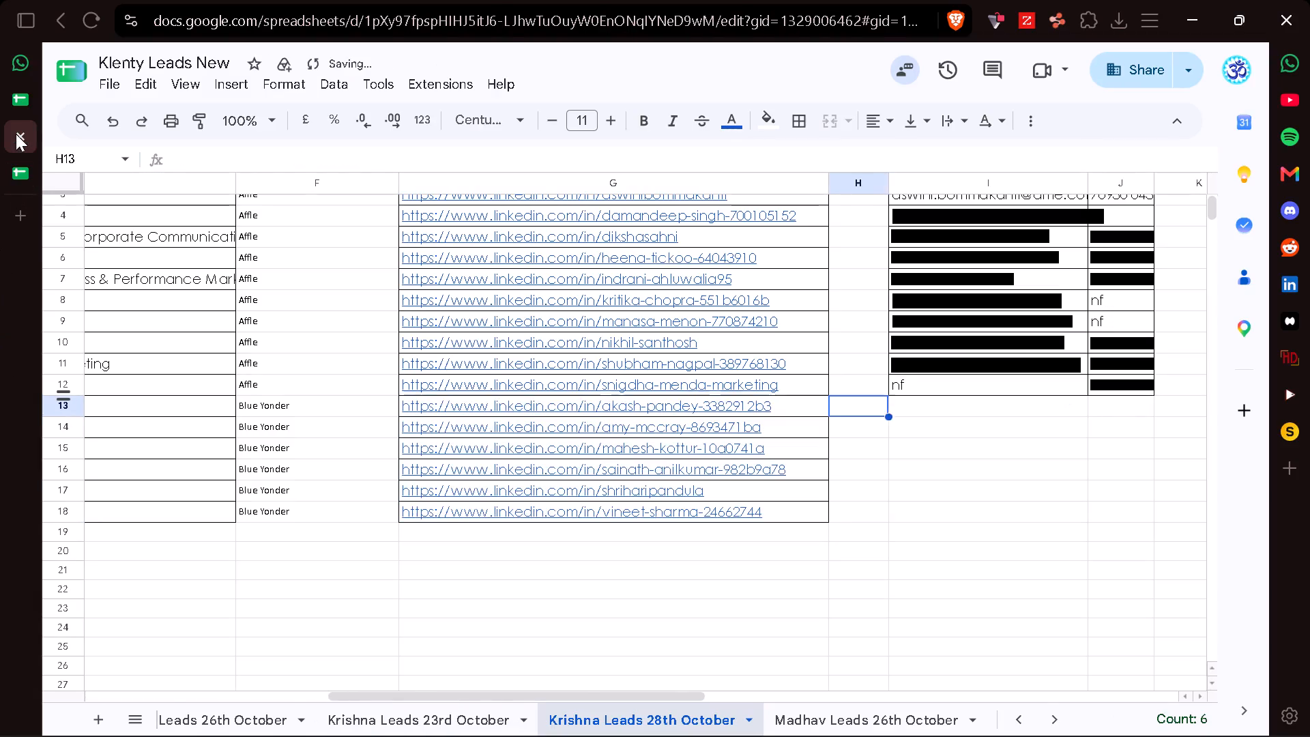
key("Right")
left_click(24, 168)
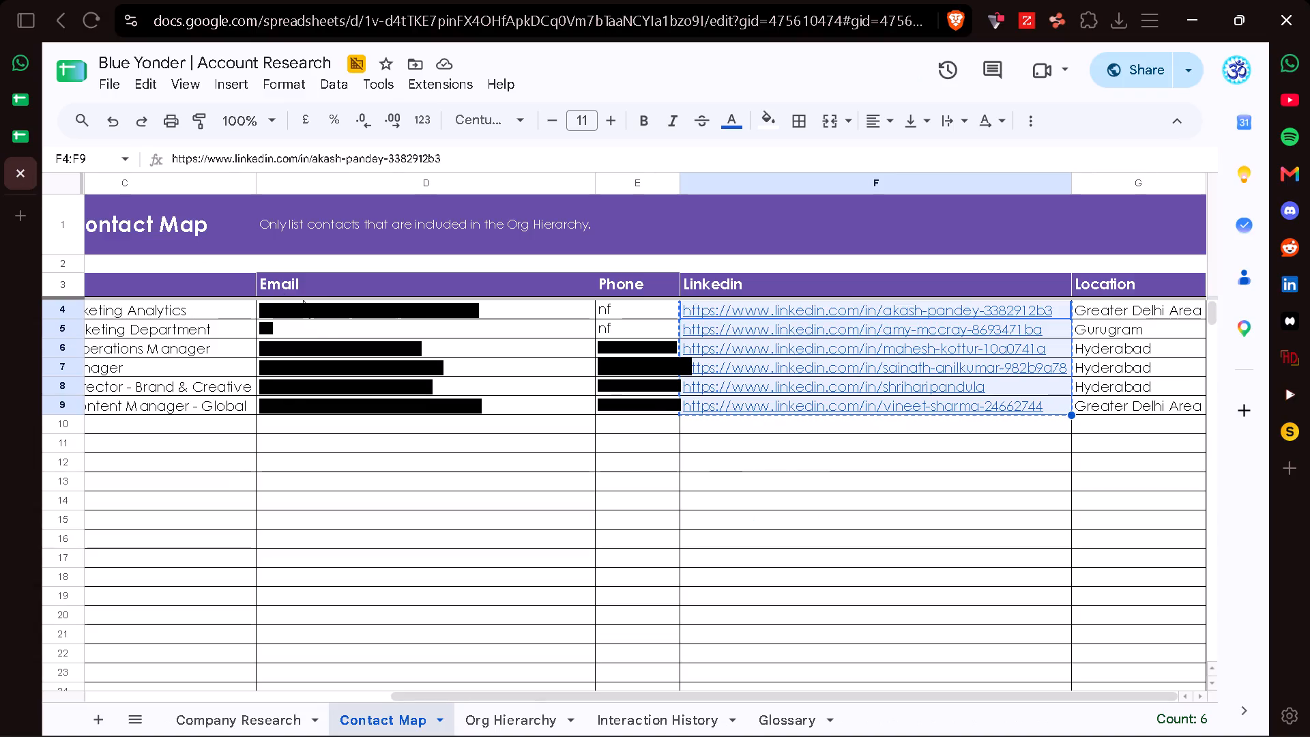
left_click(322, 312)
key("shift+Right")
key("shift+Down")
key("ctrl+shift+Down")
key("ctrl+c")
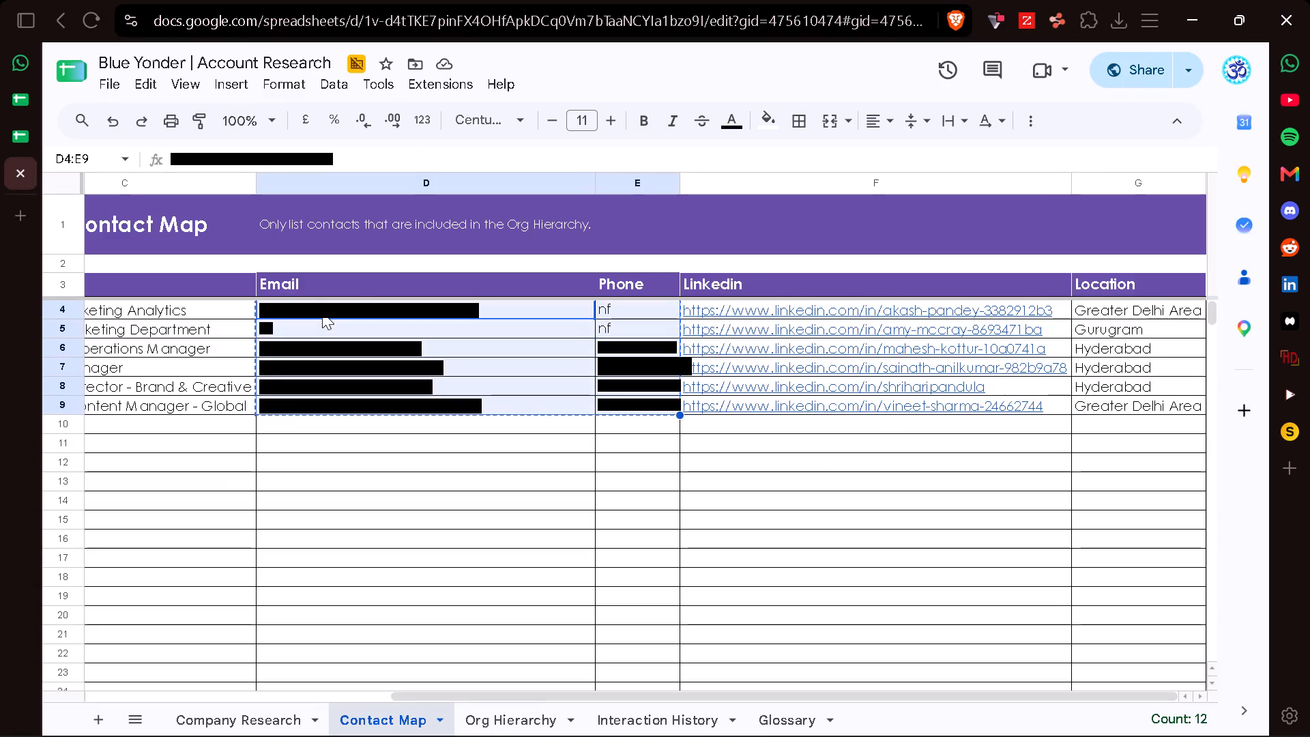
left_click(15, 141)
key("ctrl+v")
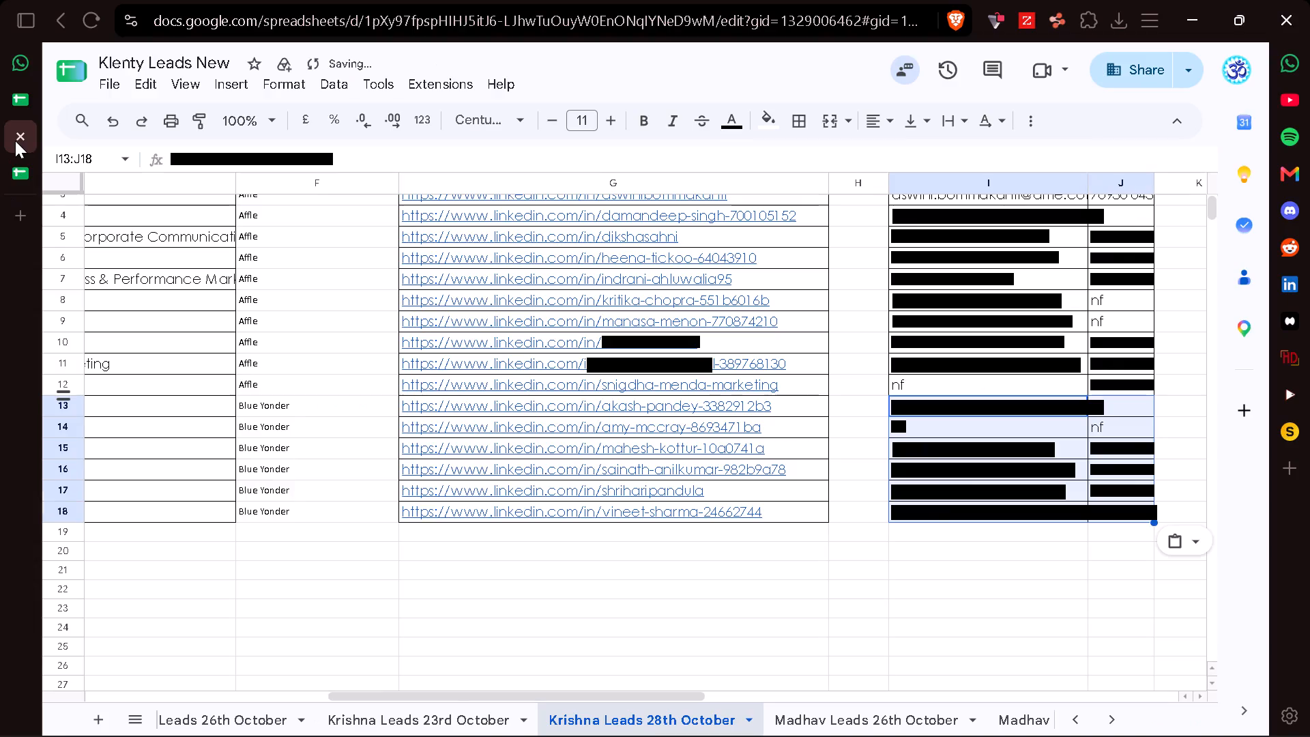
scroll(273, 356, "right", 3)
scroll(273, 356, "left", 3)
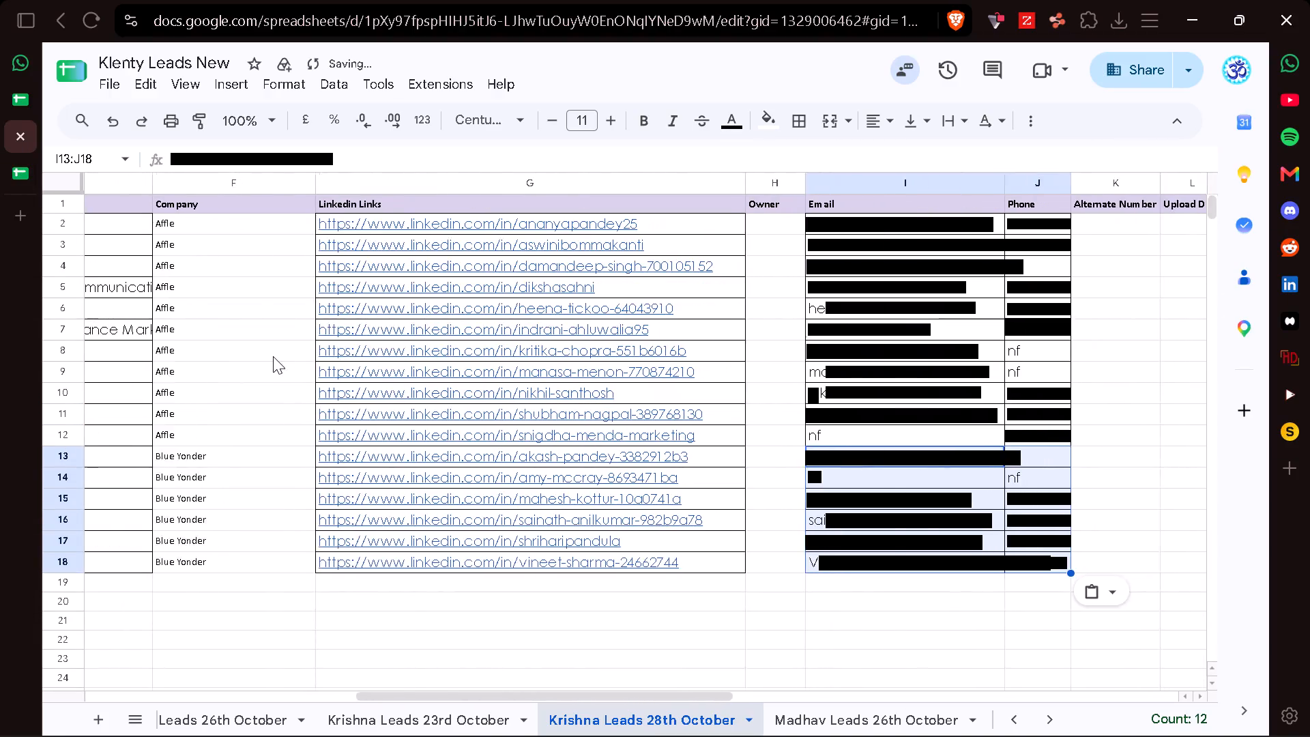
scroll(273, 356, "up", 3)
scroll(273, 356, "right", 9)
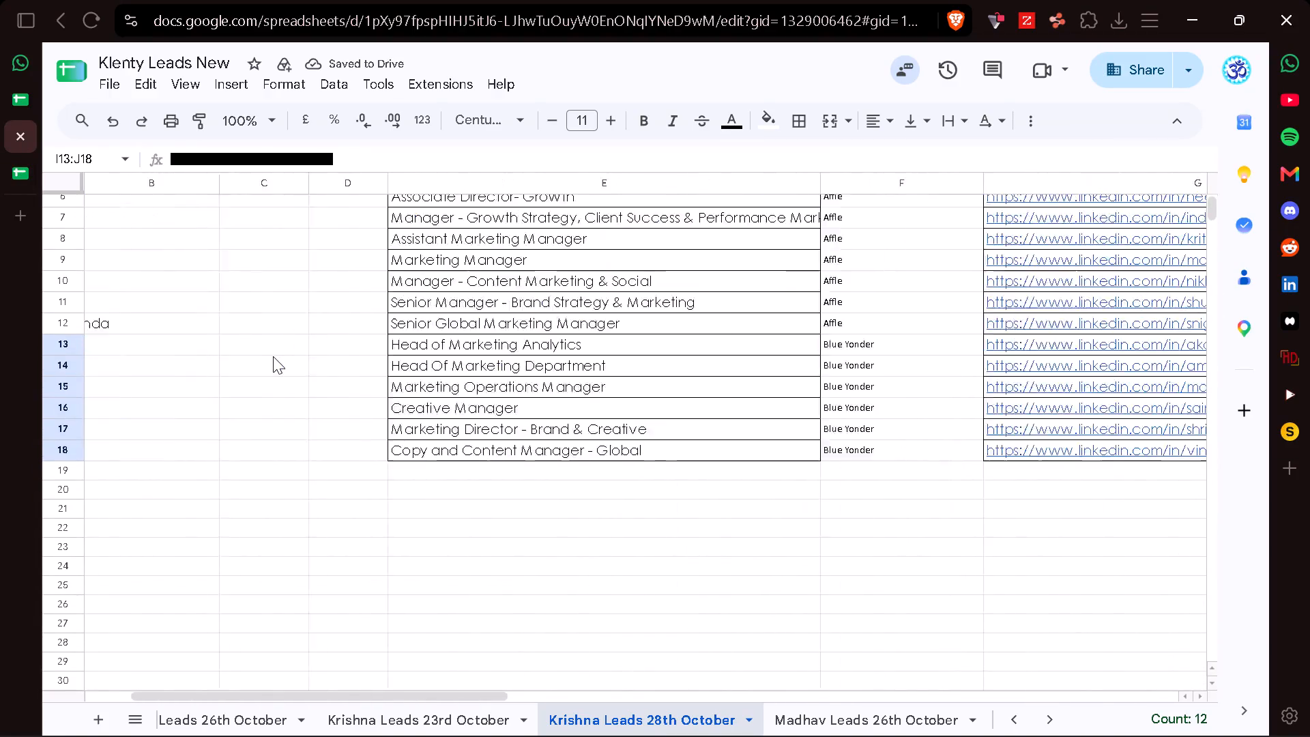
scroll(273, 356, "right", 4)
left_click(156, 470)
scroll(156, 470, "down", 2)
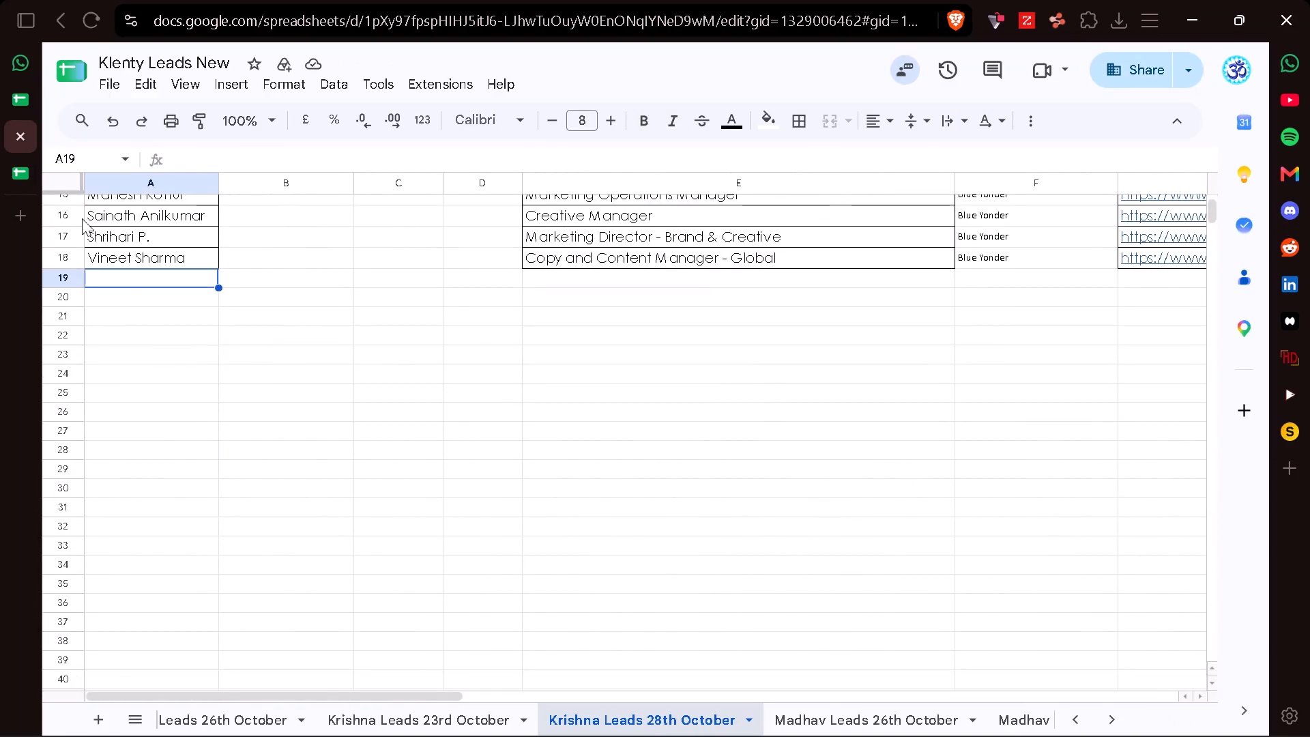
Copy the Blue Yonder Account Research sharing link and paste it over "not done yet" in B89 of the AR Master Sheet's Tushar Account tab.
left_click(18, 176)
scroll(620, 449, "right", 4)
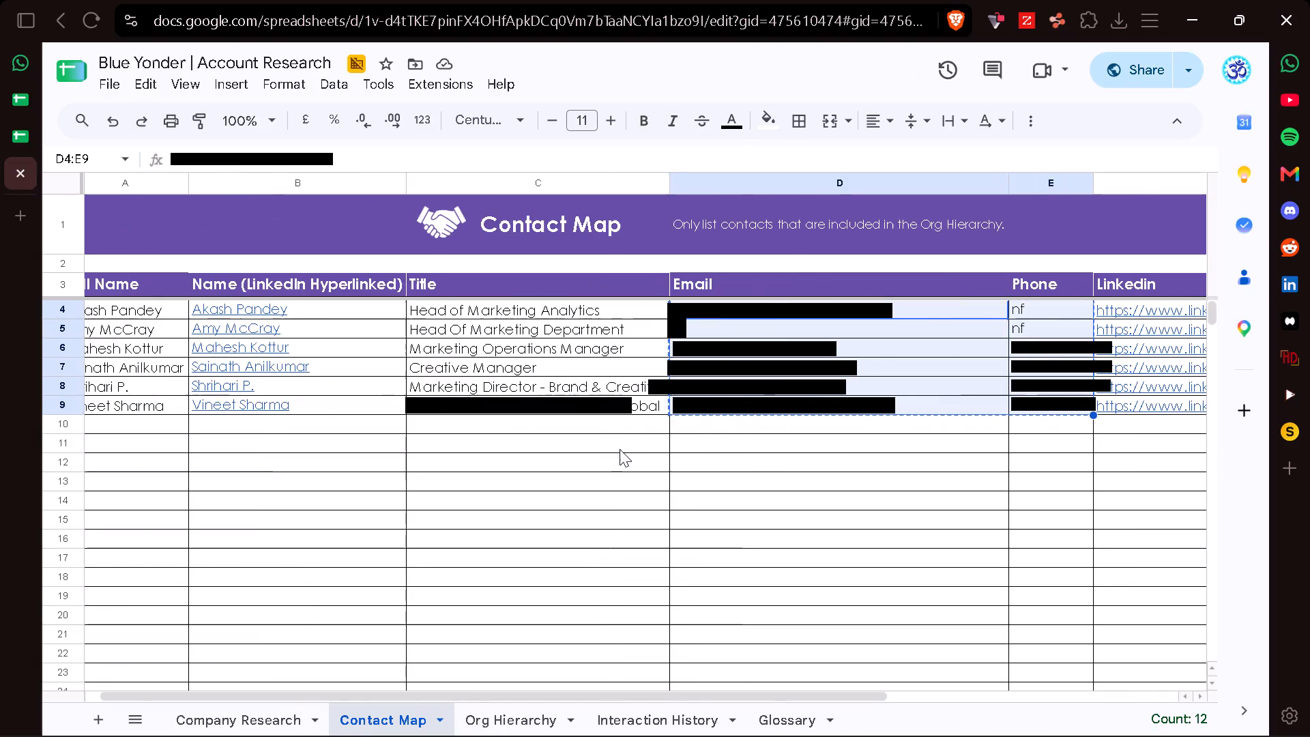
left_click(145, 228)
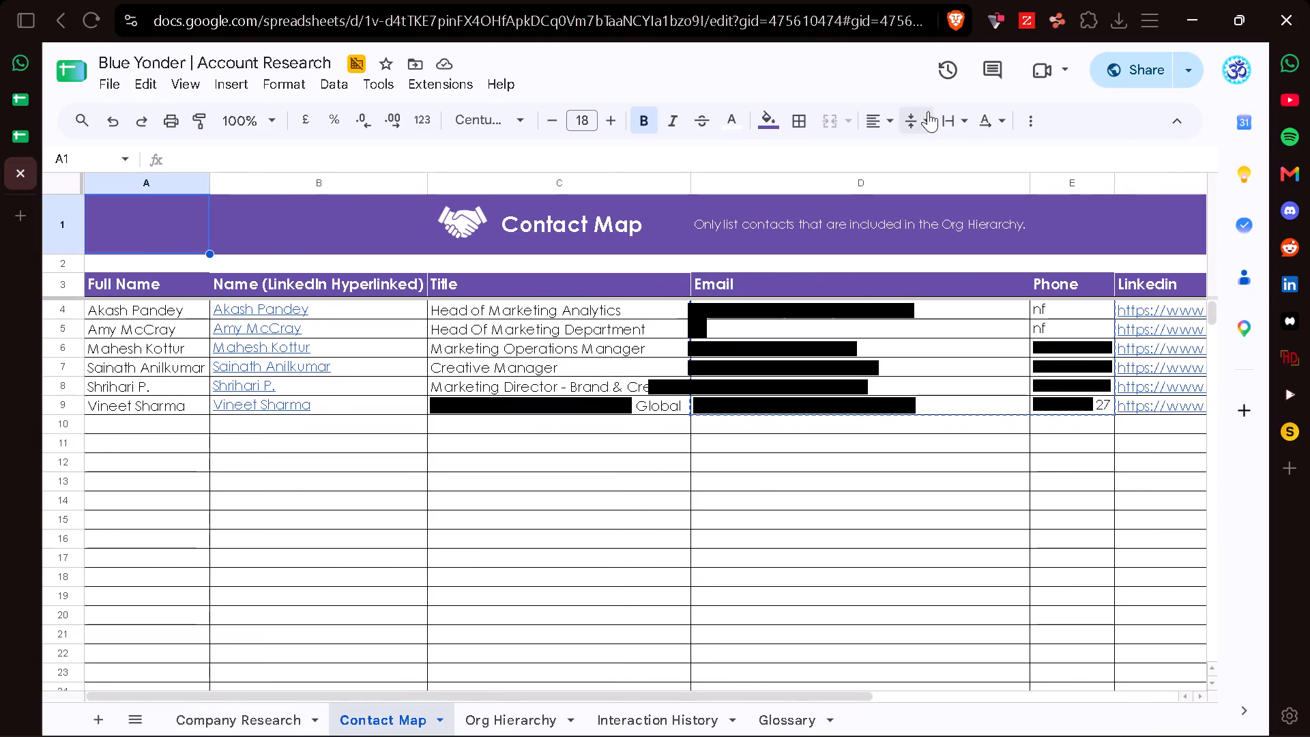
left_click(1118, 70)
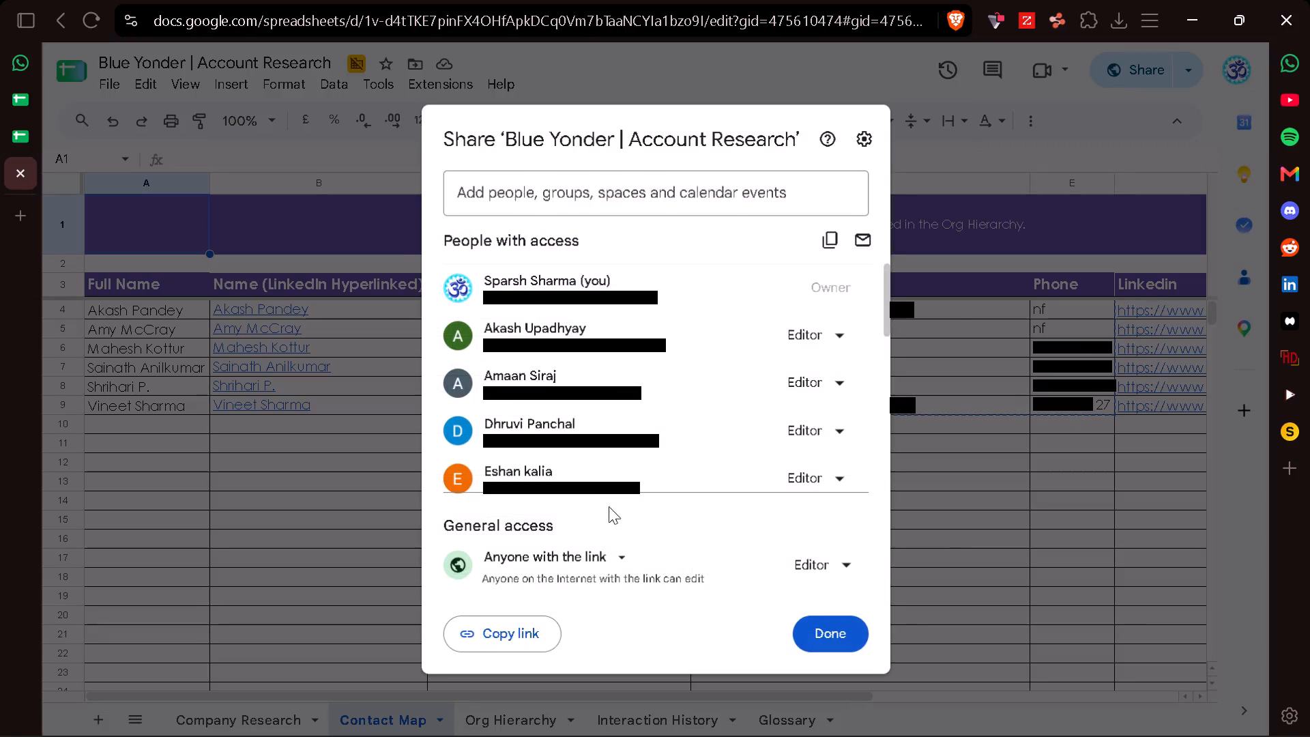
left_click(510, 640)
left_click(827, 634)
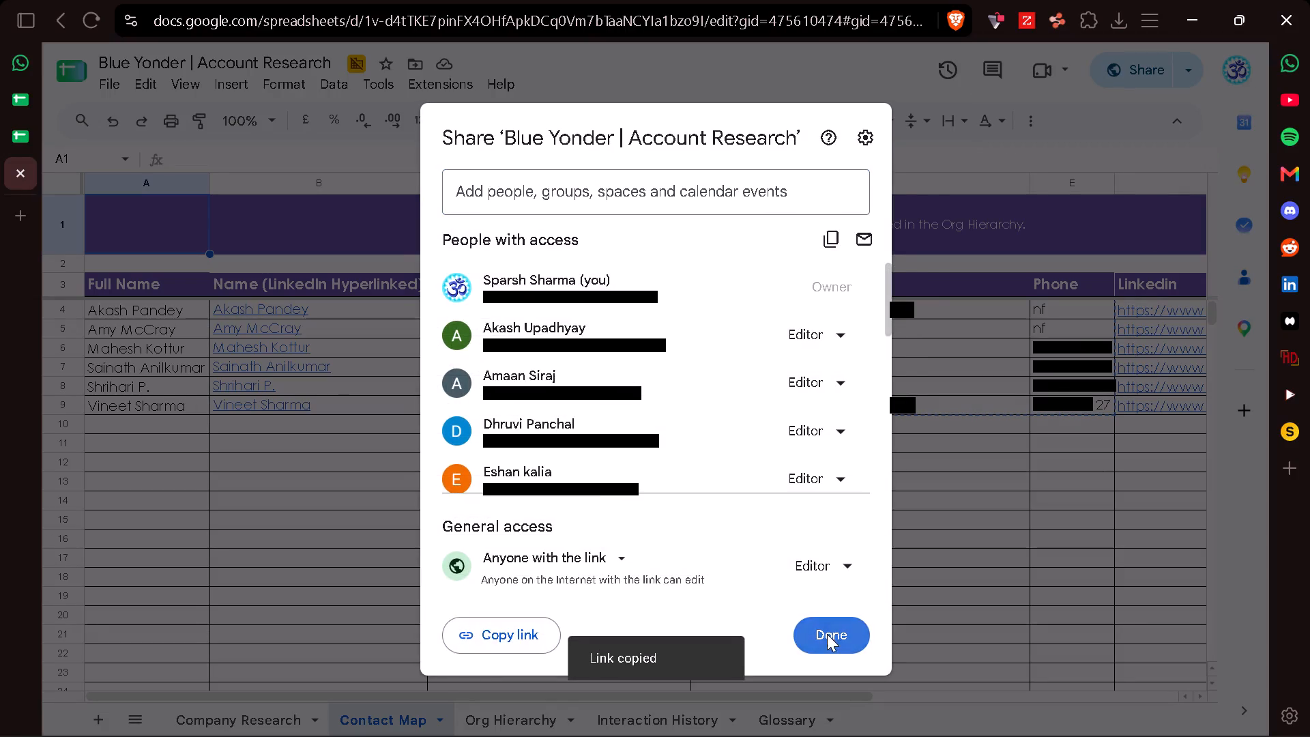
left_click(32, 98)
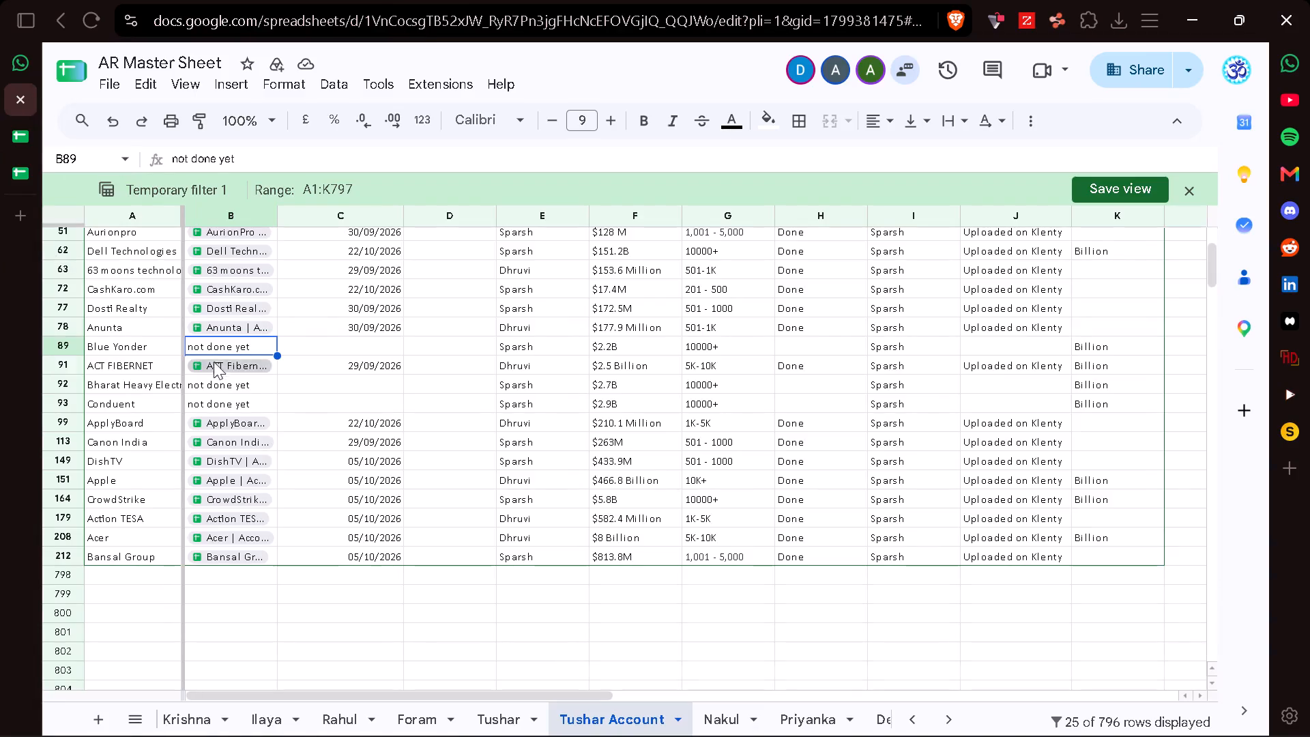
key("ctrl+v")
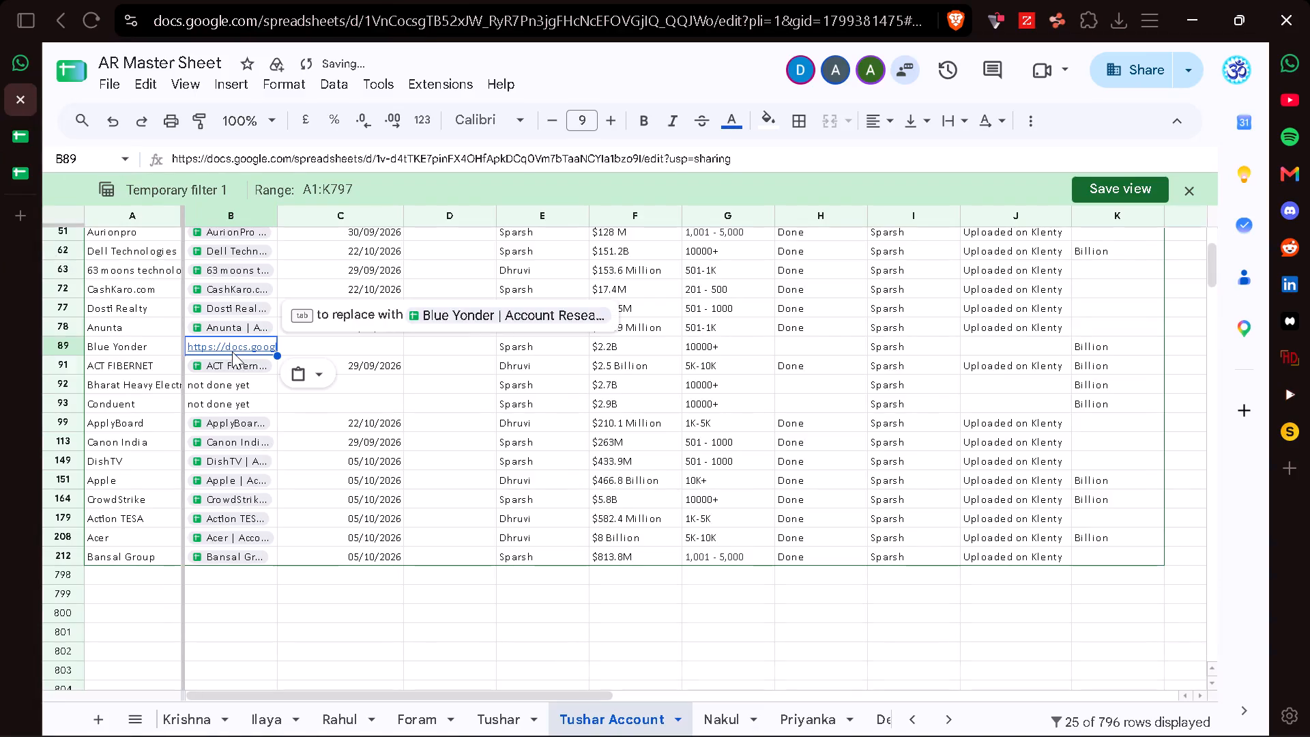
Replace the pasted link in B89 with the Blue Yonder | Account Research file chip.
key("Tab")
Enter the date 28/10/2026 in C89 of the Blue Yonder row.
key("Right")
key("Right")
key("Left")
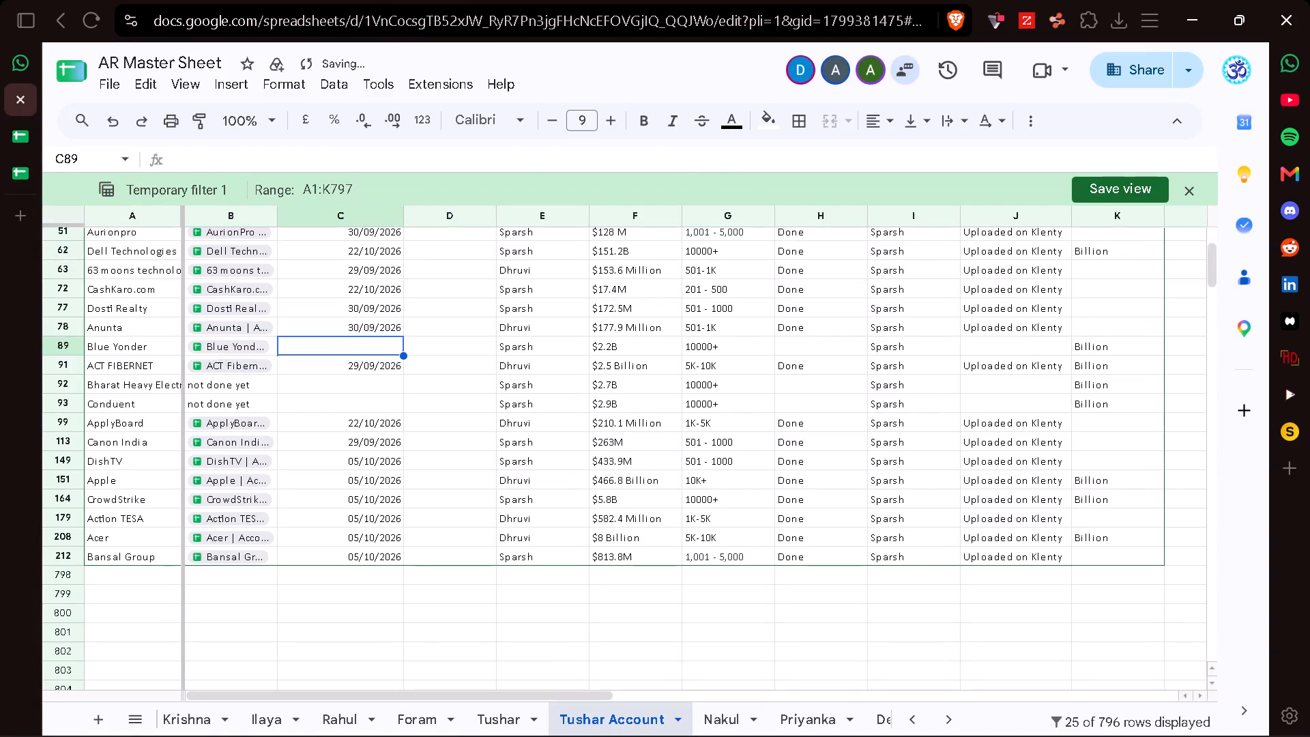
type("28/10/2026")
key("Return")
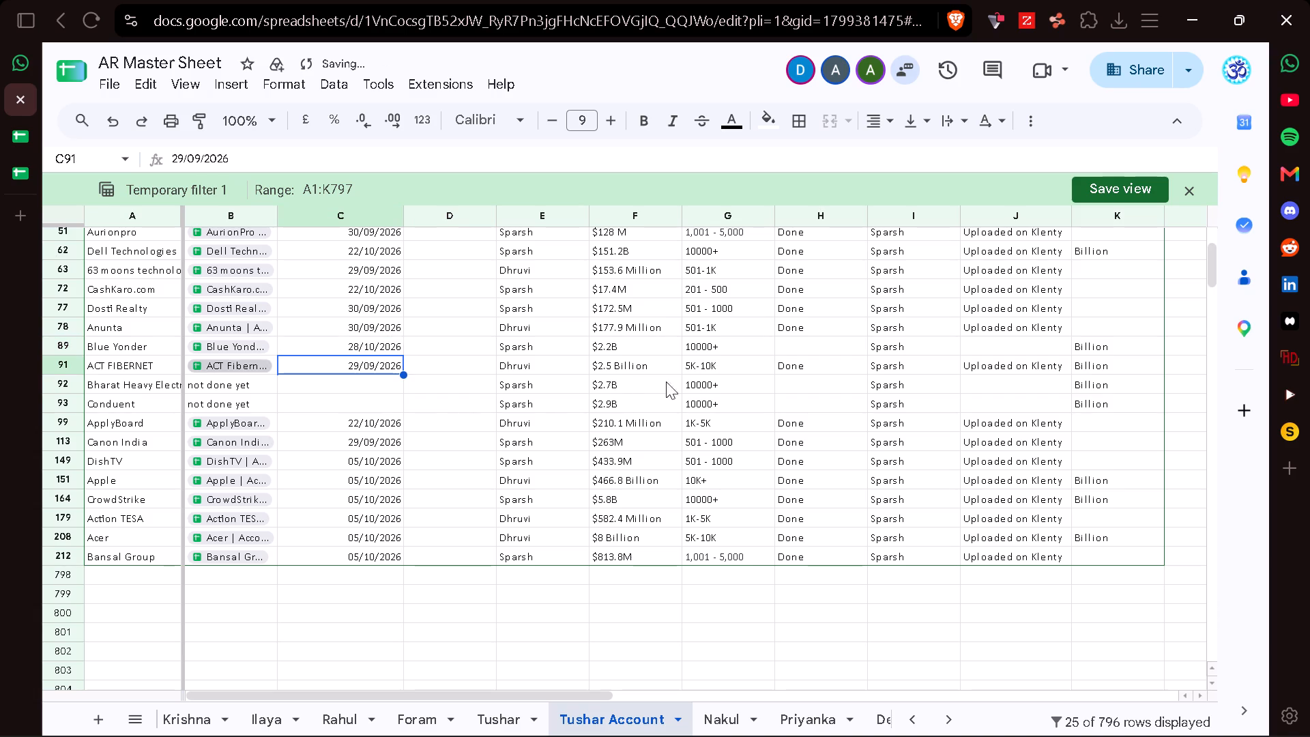
Enter Done in H89 of the Blue Yonder row.
left_click(802, 347)
type("done")
key("BackSpace")
key("BackSpace")
key("BackSpace")
key("BackSpace")
type("Done")
key("Right")
Copy the "Uploaded on Klenty" status from the Anunta row into J89 of the Blue Yonder row.
key("Right")
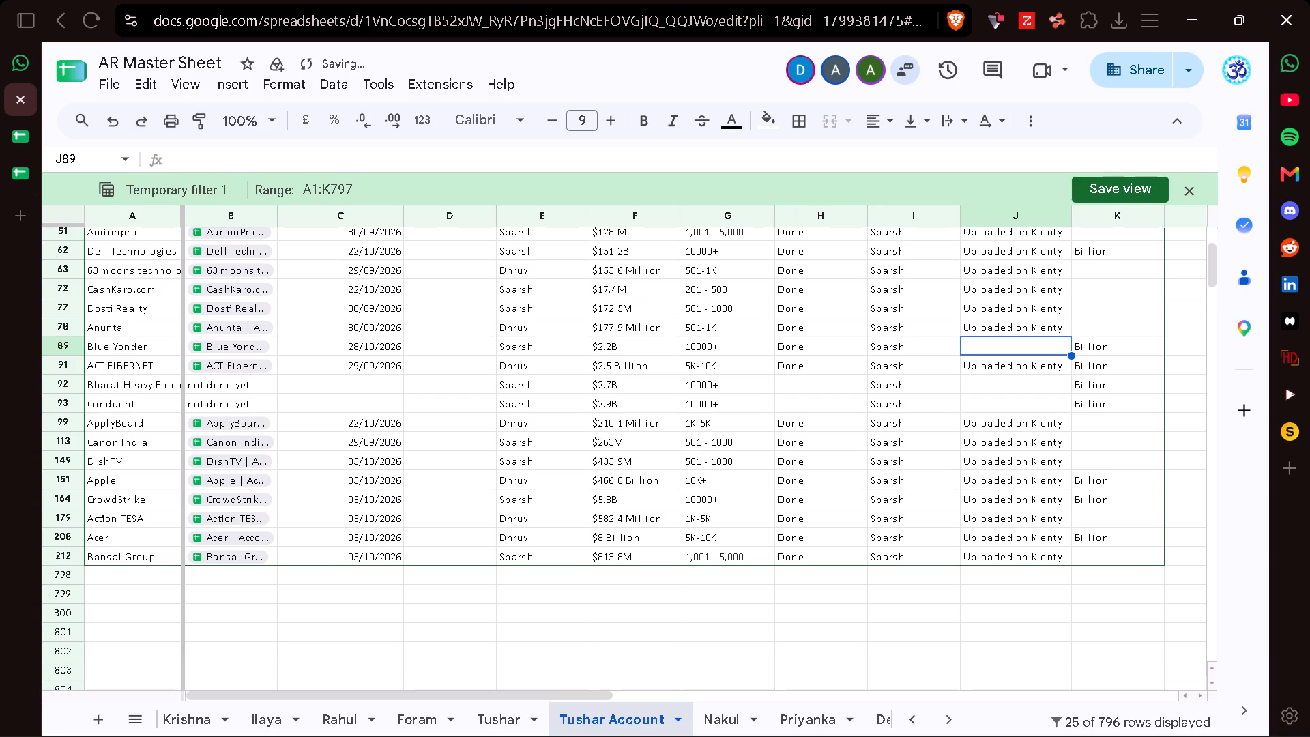
key("Up")
key("ctrl+c")
key("Down")
key("ctrl+v")
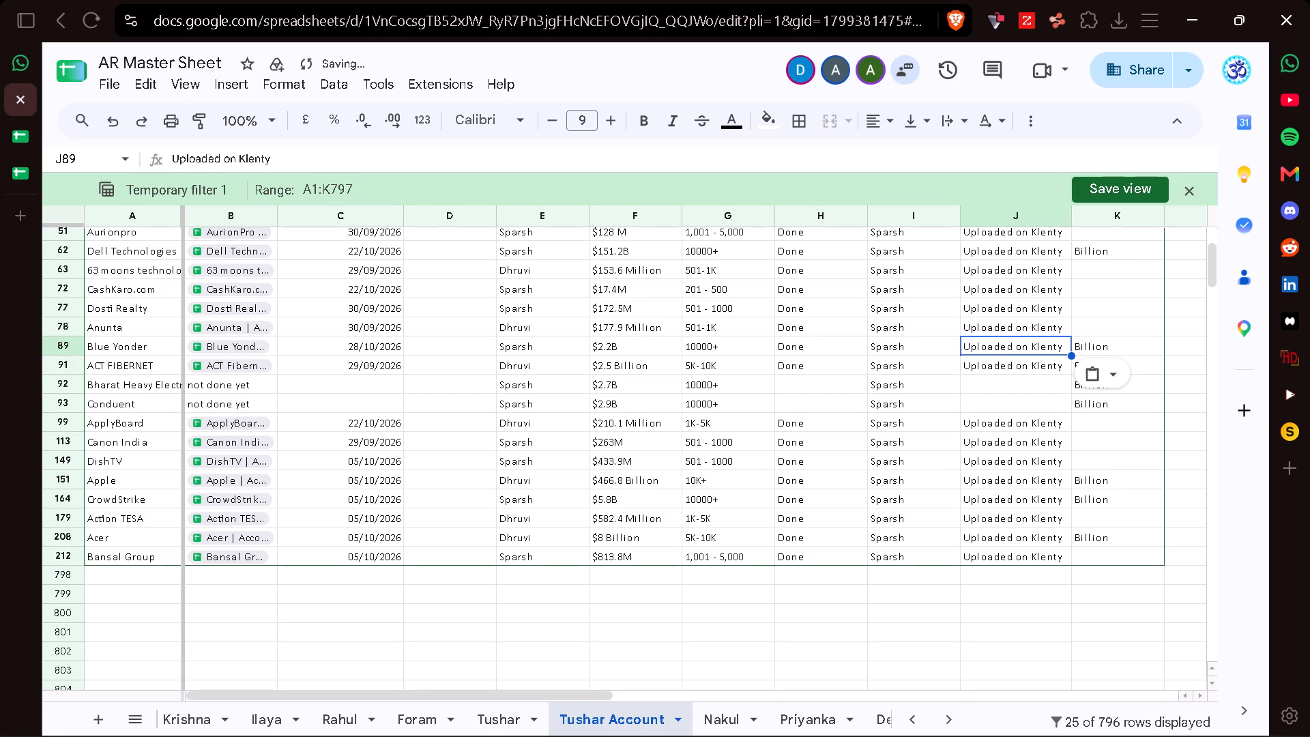
Copy the company name Bharat Heavy Electricals Limited from A92 of the Tushar Account tab.
key("Down")
key("Down")
scroll(802, 347, "down", 1)
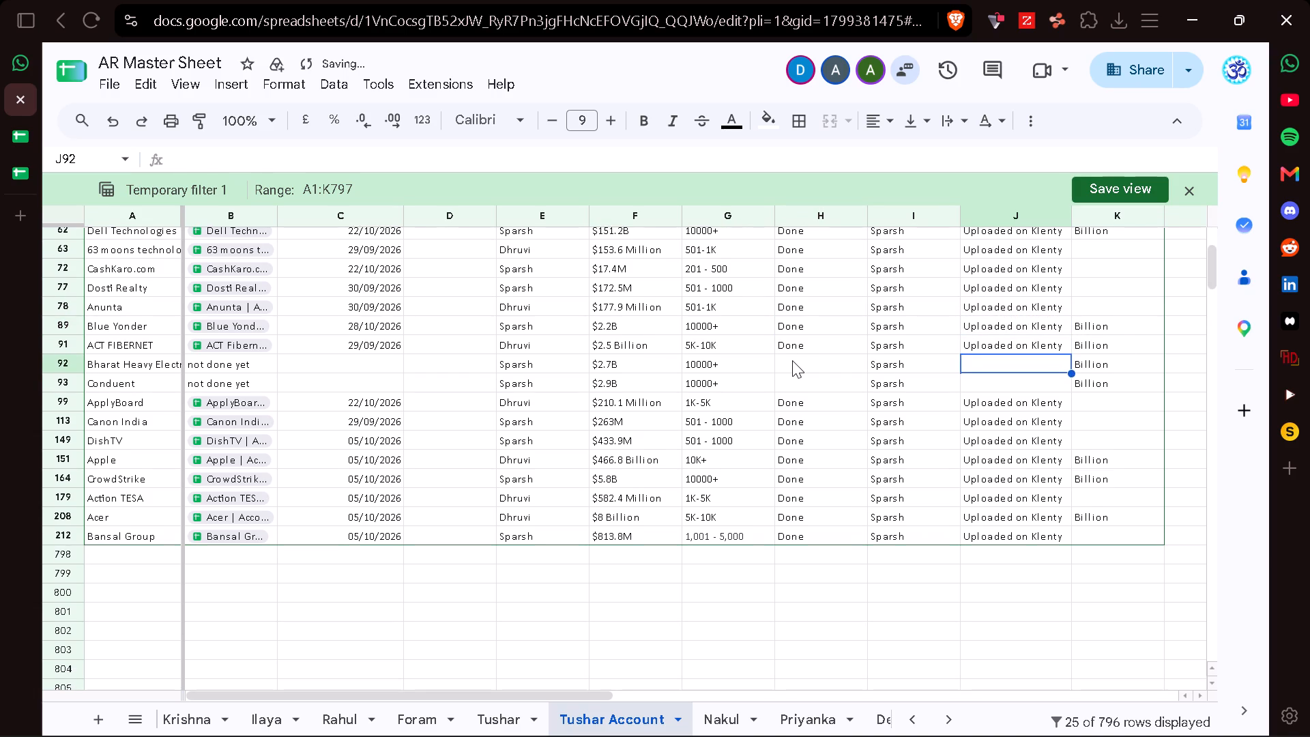
left_click(792, 360)
scroll(792, 360, "down", 1)
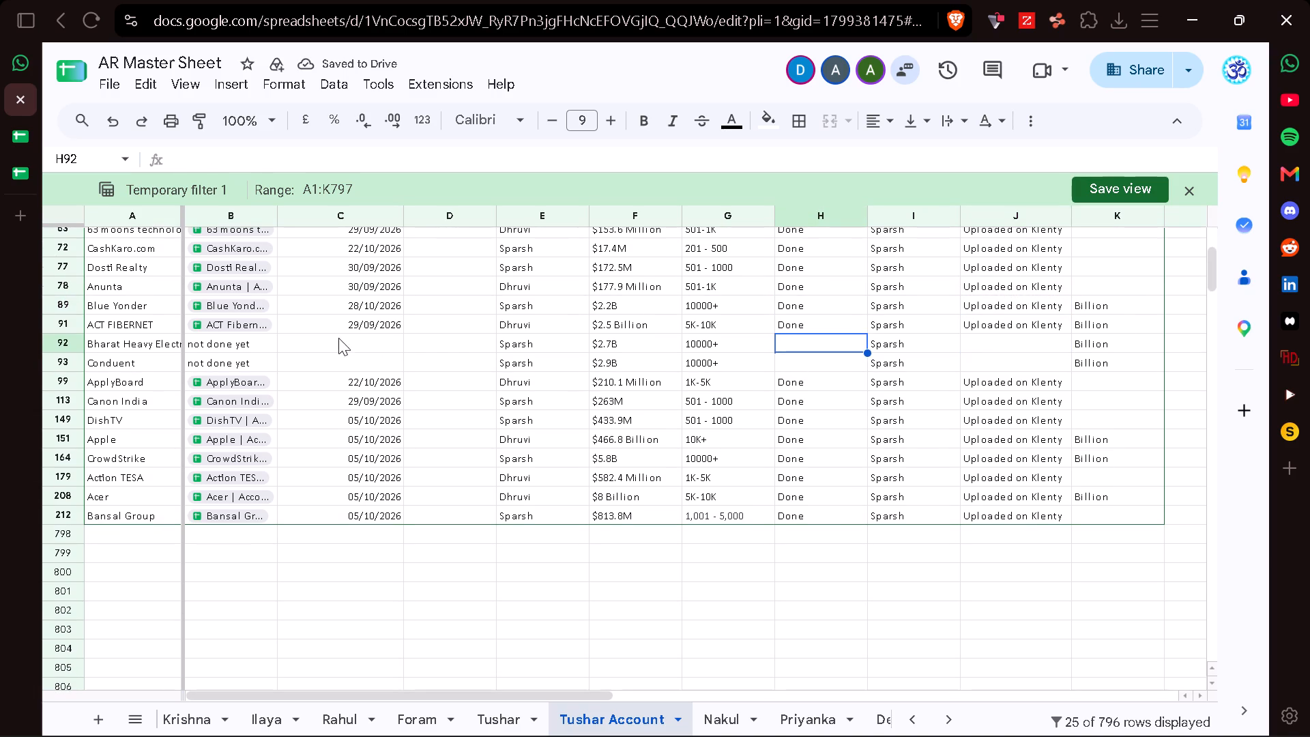
left_click(257, 341)
left_click(121, 344)
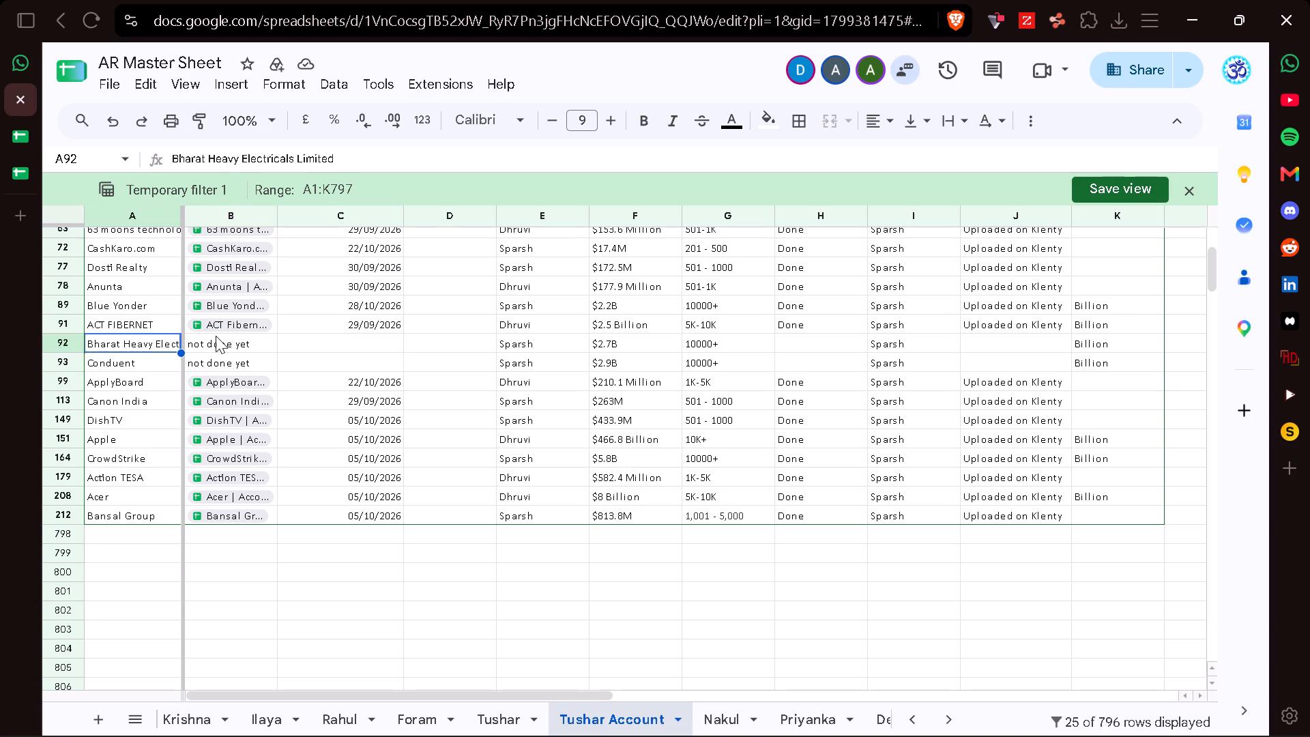
left_click(216, 336)
left_click(135, 344)
key("ctrl+c")
key("Right")
Make a copy of the Blue Yonder Account Research spreadsheet named "Bharat Heavy Electricals Limited | Account Research" in the India - Account Research Directory folder.
left_click(21, 170)
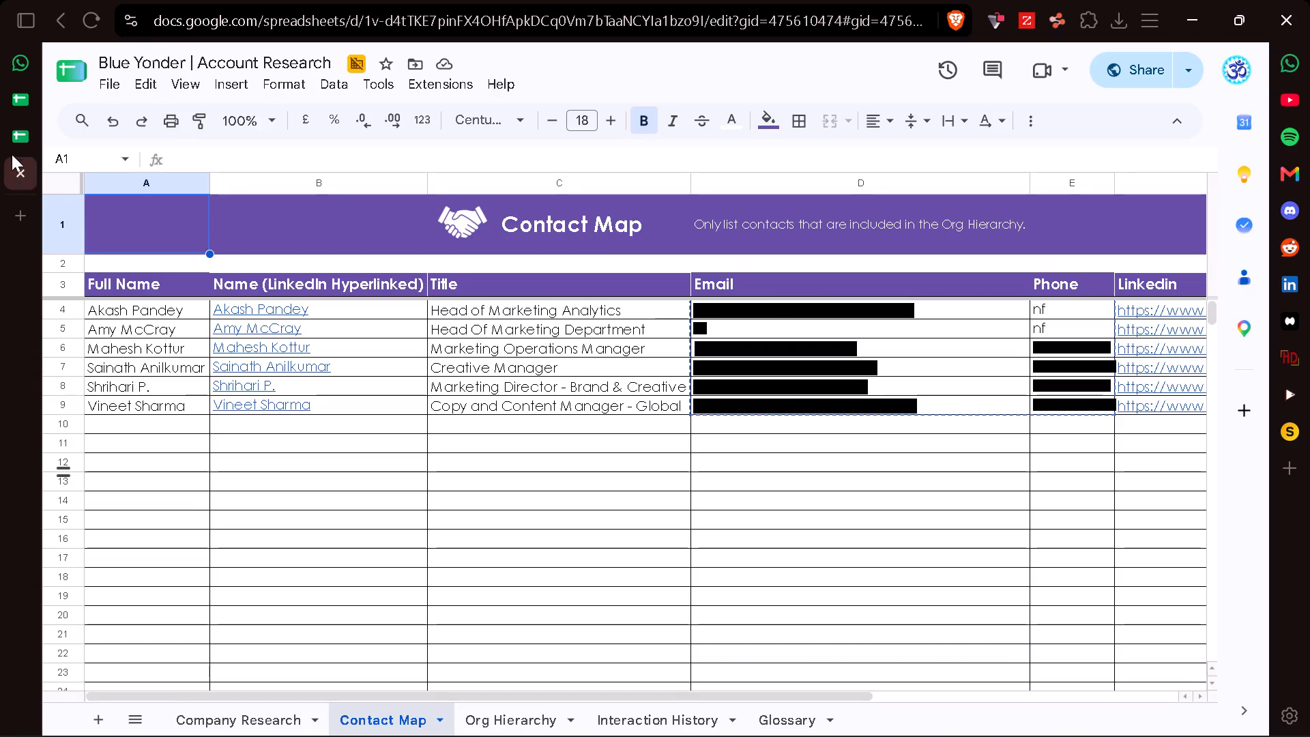
left_click(104, 88)
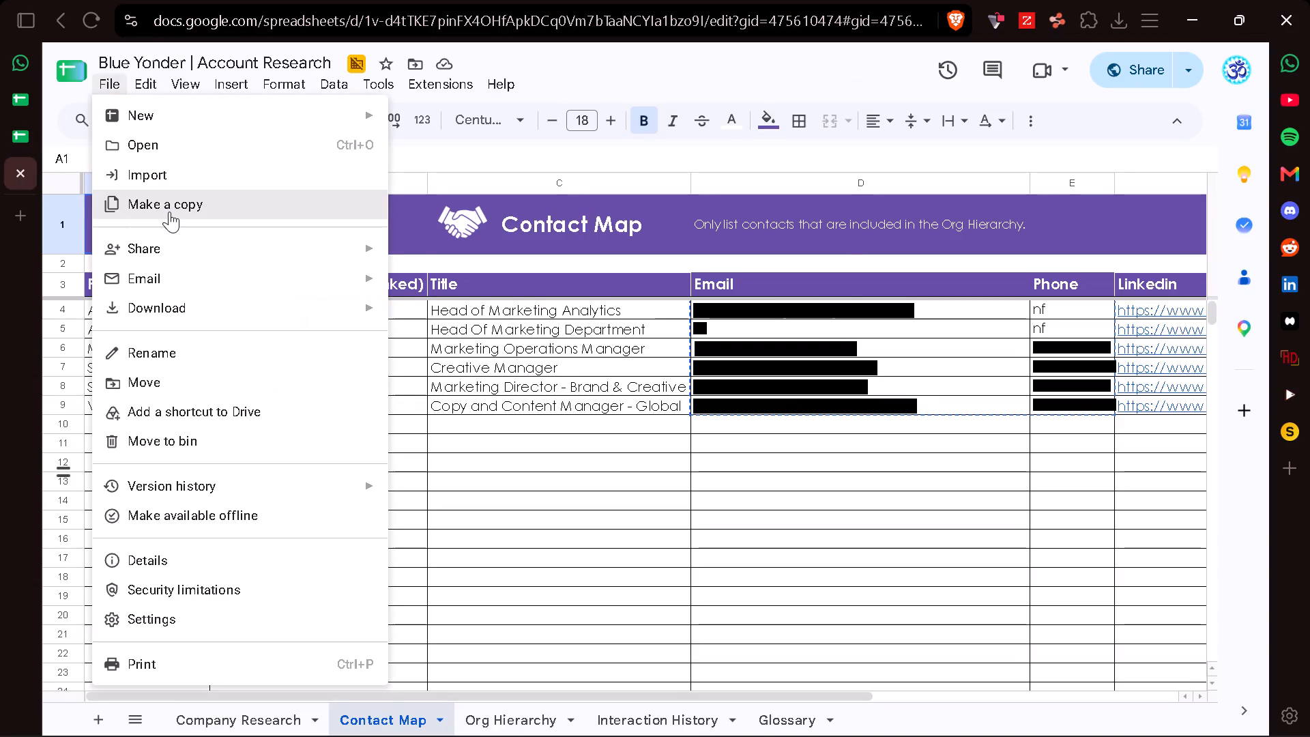
left_click(169, 212)
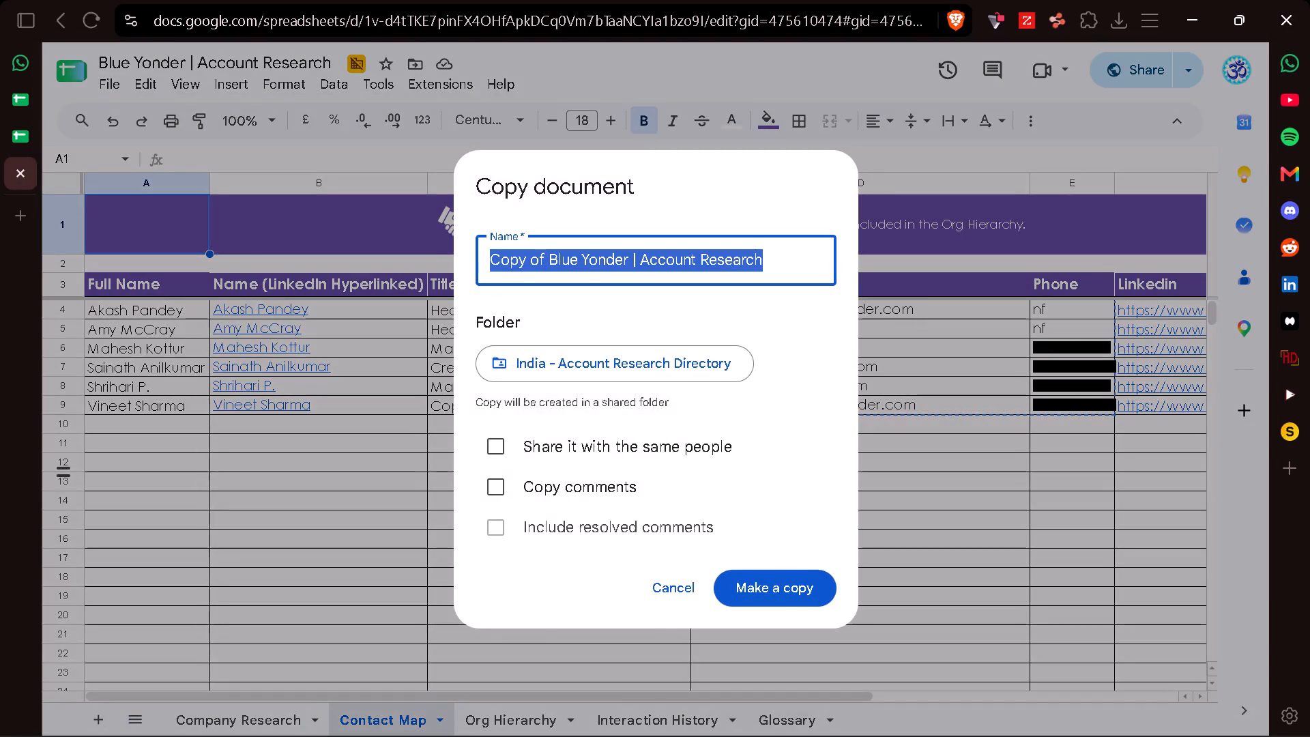
left_click(632, 258)
key("BackSpace")
key("BackSpace")
key("BackSpace")
key("BackSpace")
key("BackSpace")
key("BackSpace")
key("BackSpace")
key("BackSpace")
key("BackSpace")
key("BackSpace")
key("BackSpace")
key("BackSpace")
key("BackSpace")
key("BackSpace")
key("BackSpace")
key("BackSpace")
key("BackSpace")
key("BackSpace")
key("BackSpace")
key("BackSpace")
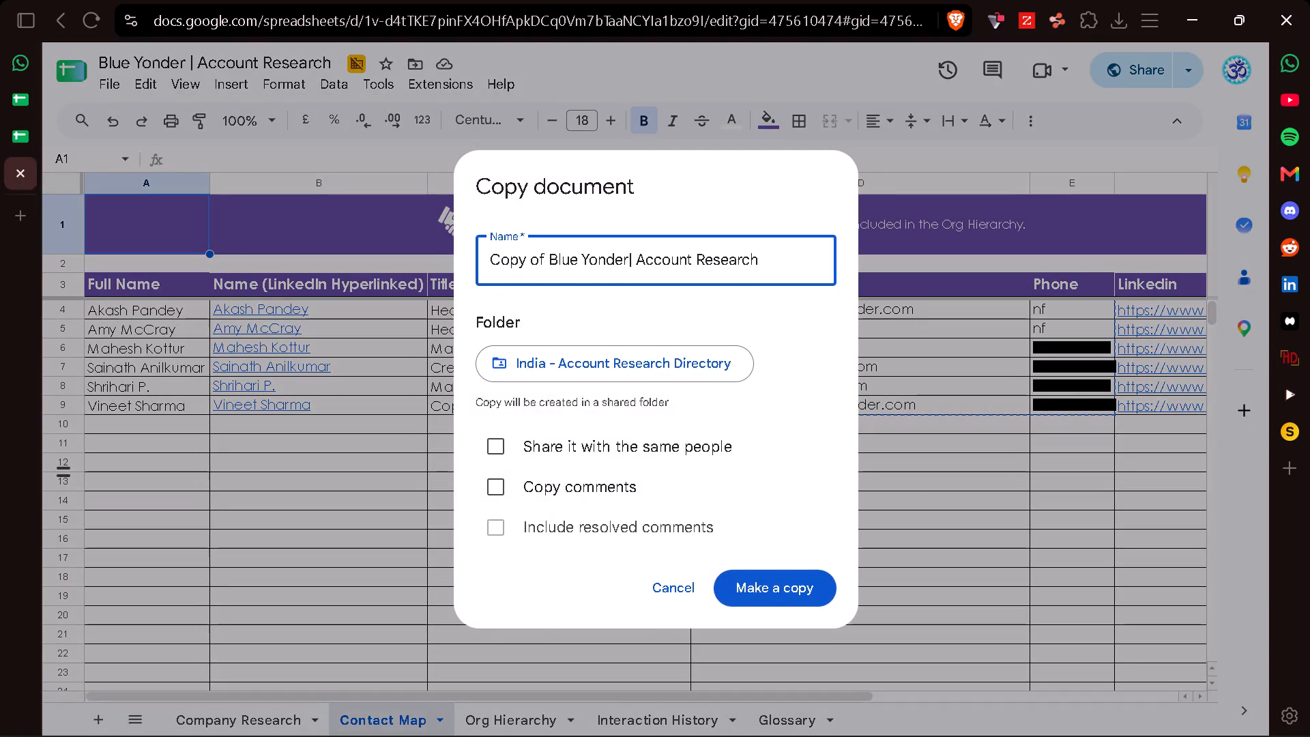
key("ctrl+v")
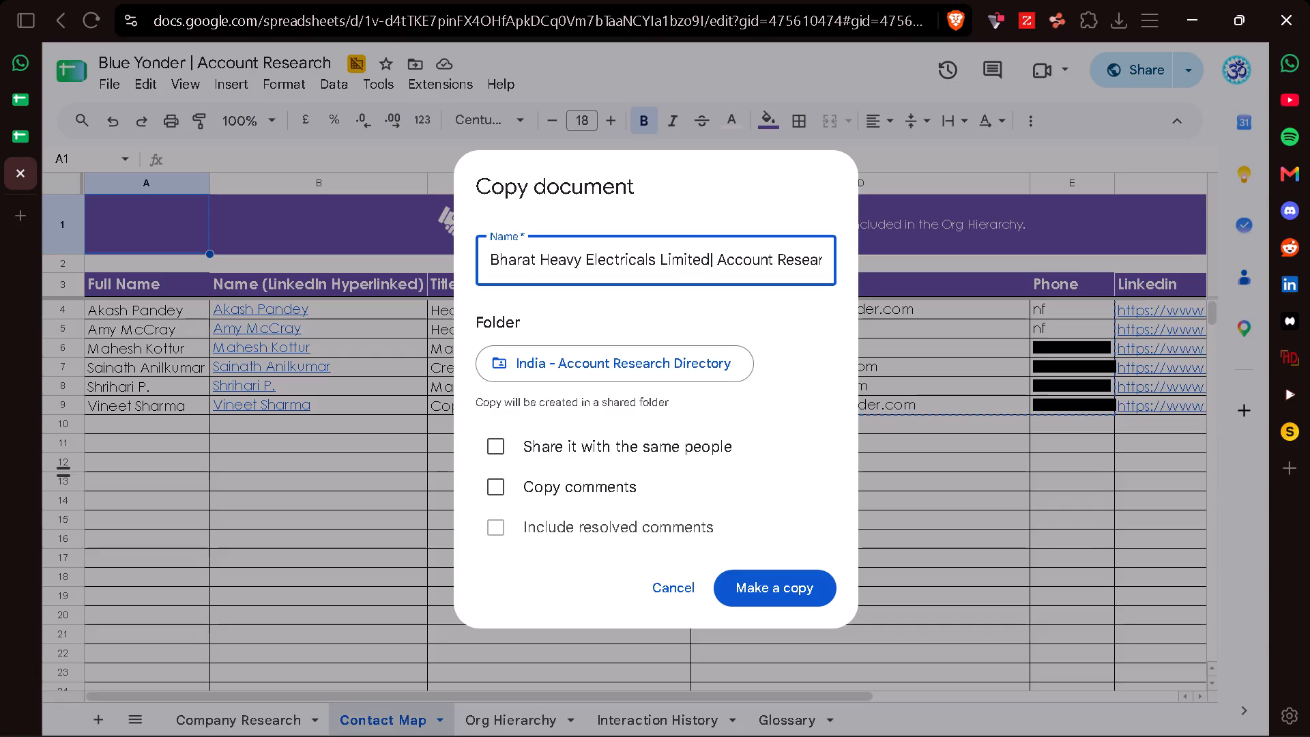
key("space")
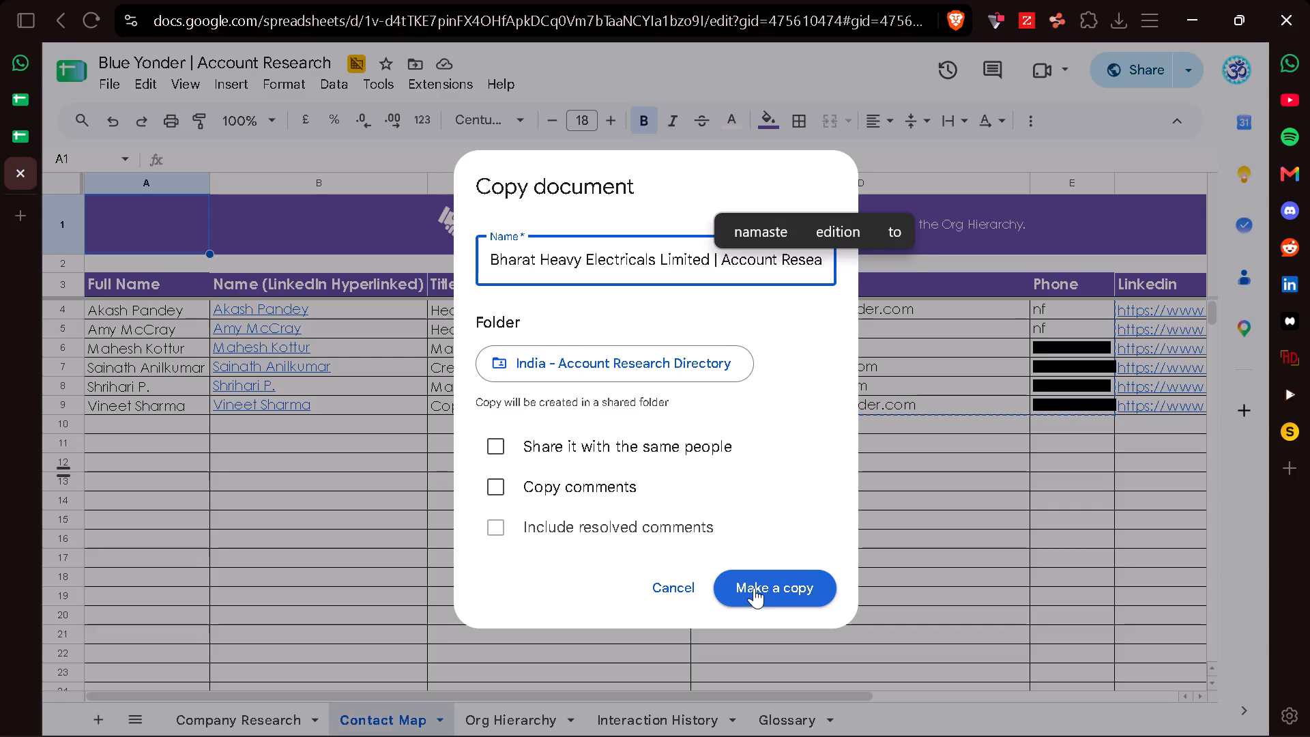
left_click(754, 588)
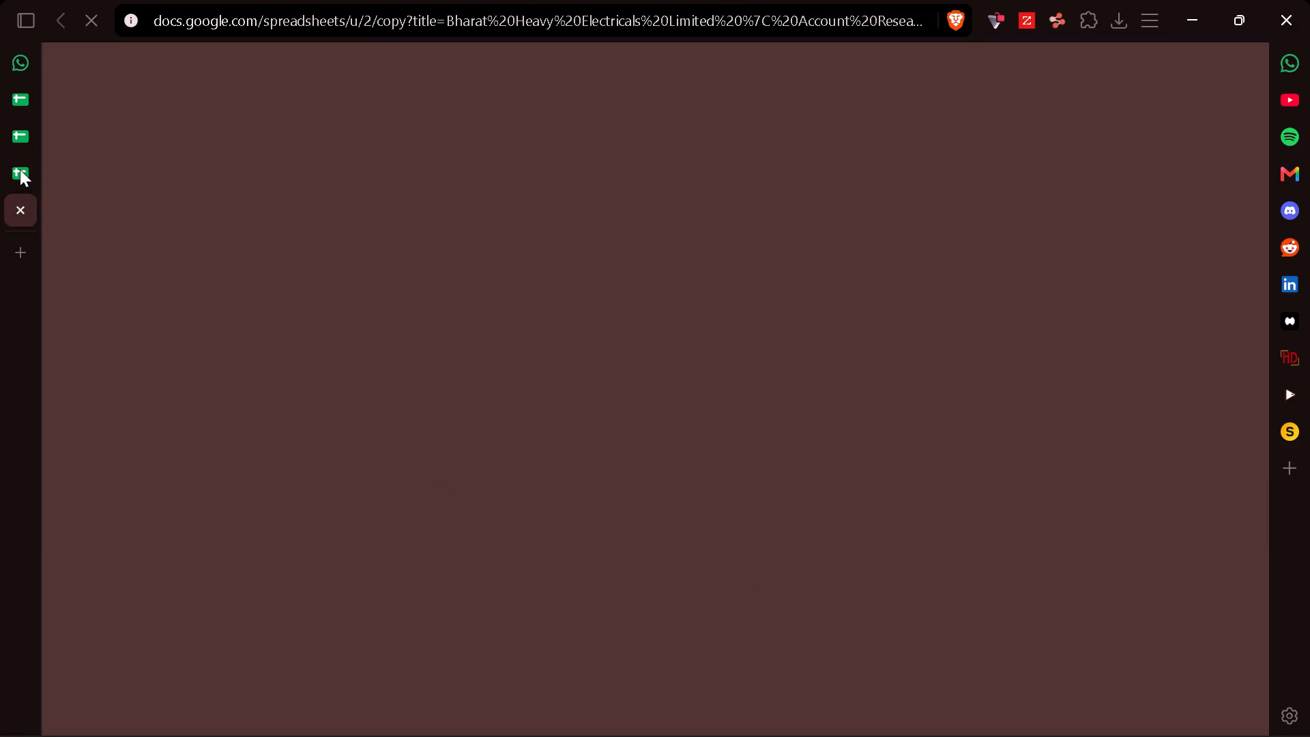
Close the original Blue Yonder Account Research spreadsheet.
left_click(20, 169)
left_click(20, 169)
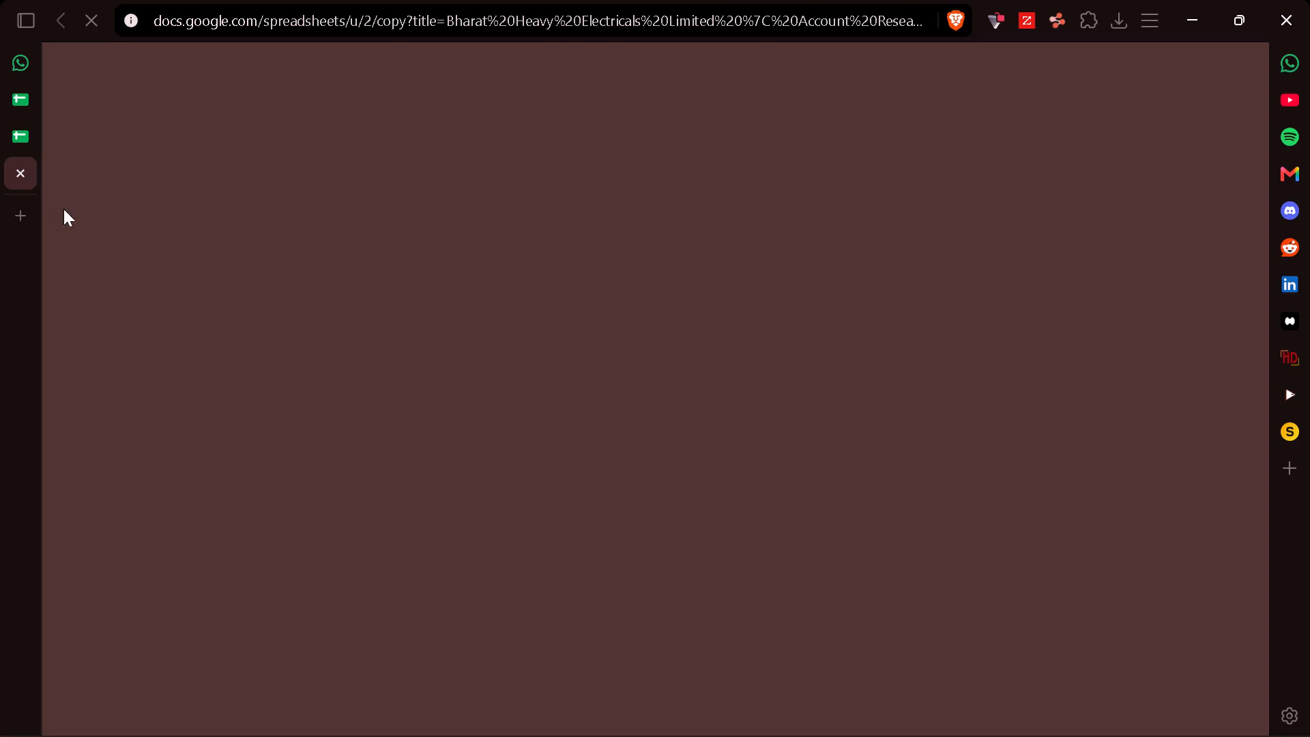
Paste Bharat Heavy Electricals Limited over the company name in E4 of the new copy's Company Research sheet.
left_click(22, 97)
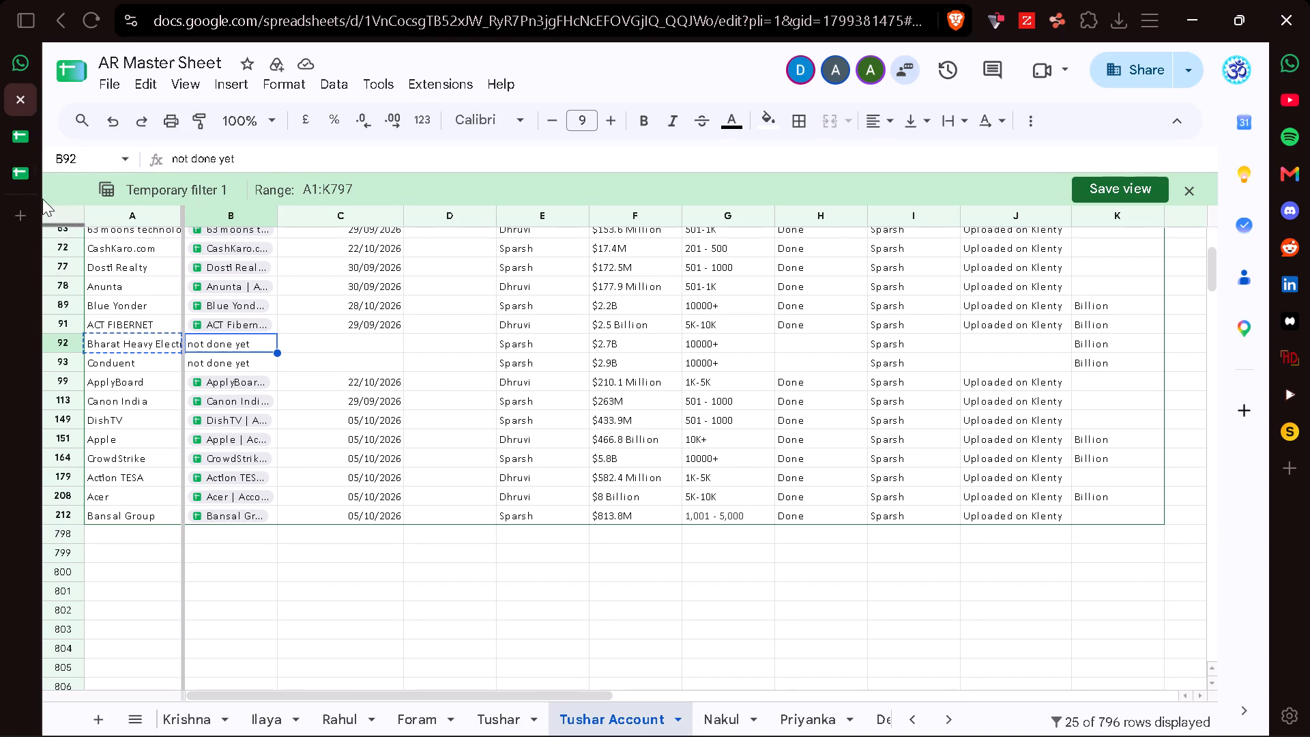
left_click(23, 169)
left_click(763, 308)
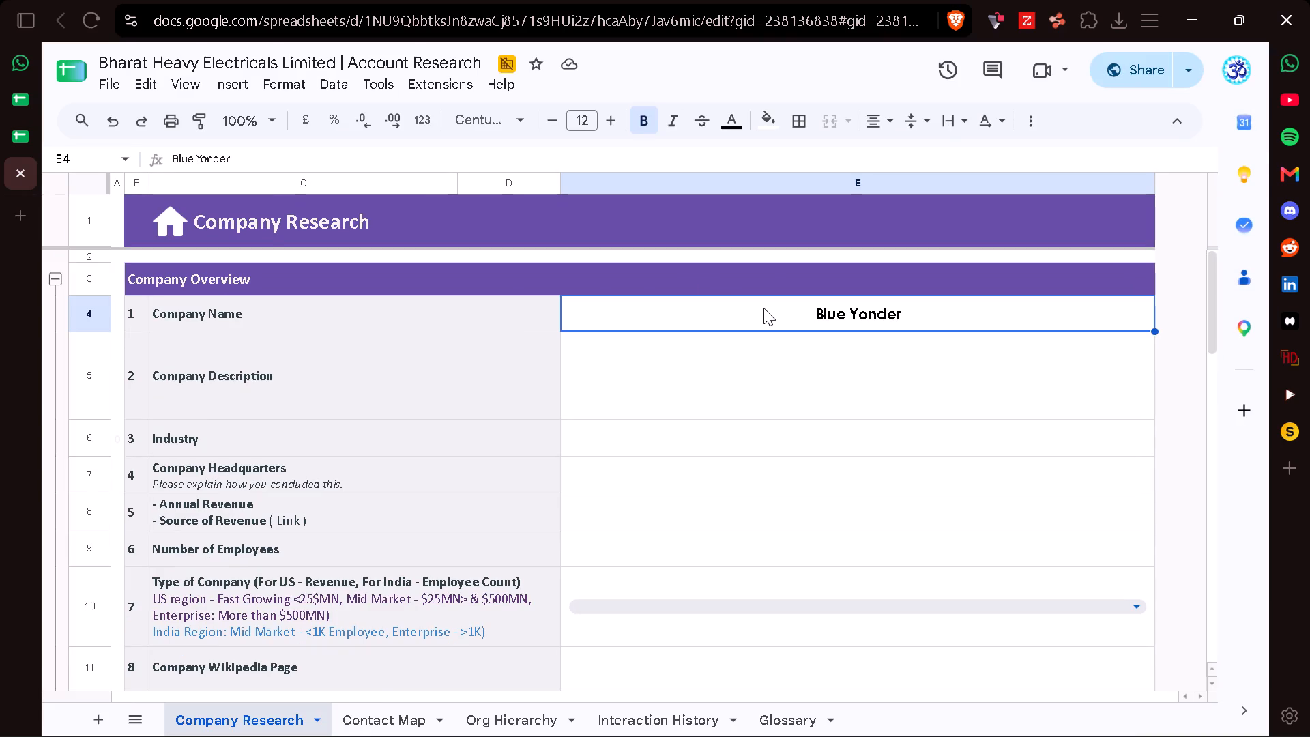
key("ctrl+v")
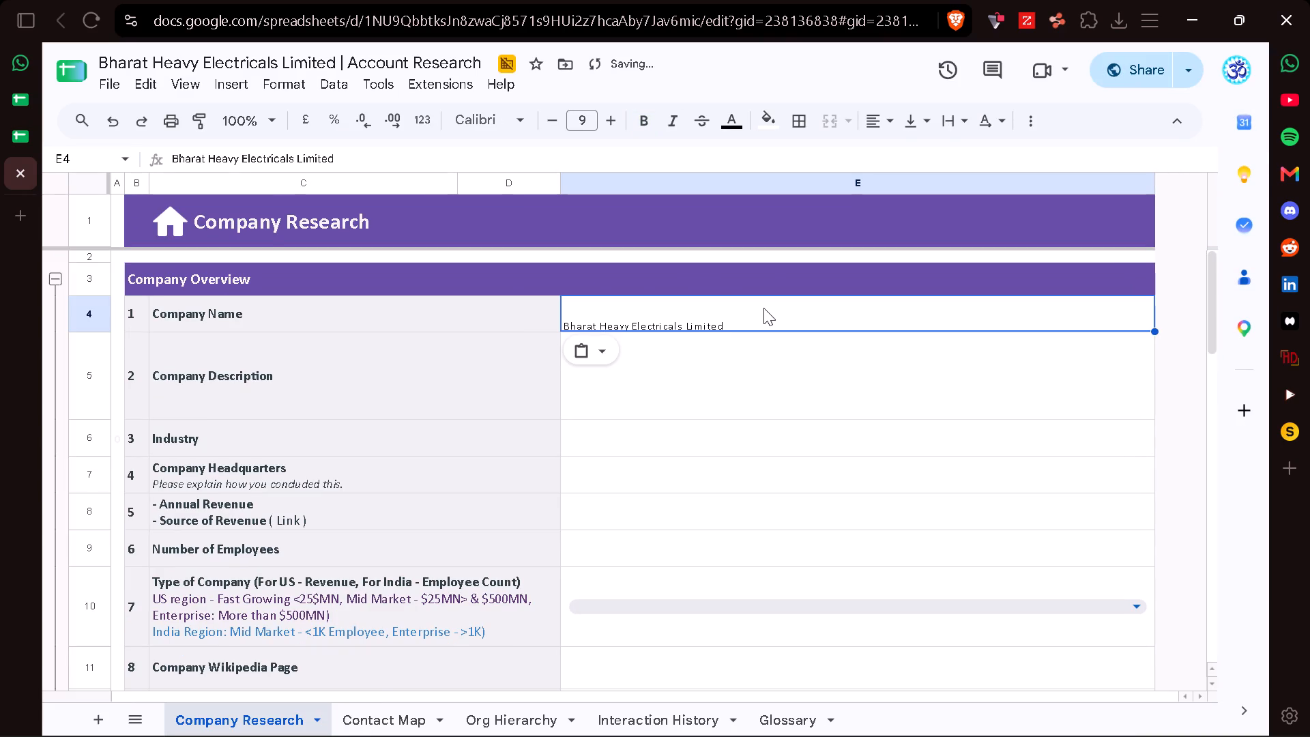
Format the company name in E4 as bold 12-point Century Gothic, centred horizontally and aligned to the middle vertically.
double_click(611, 126)
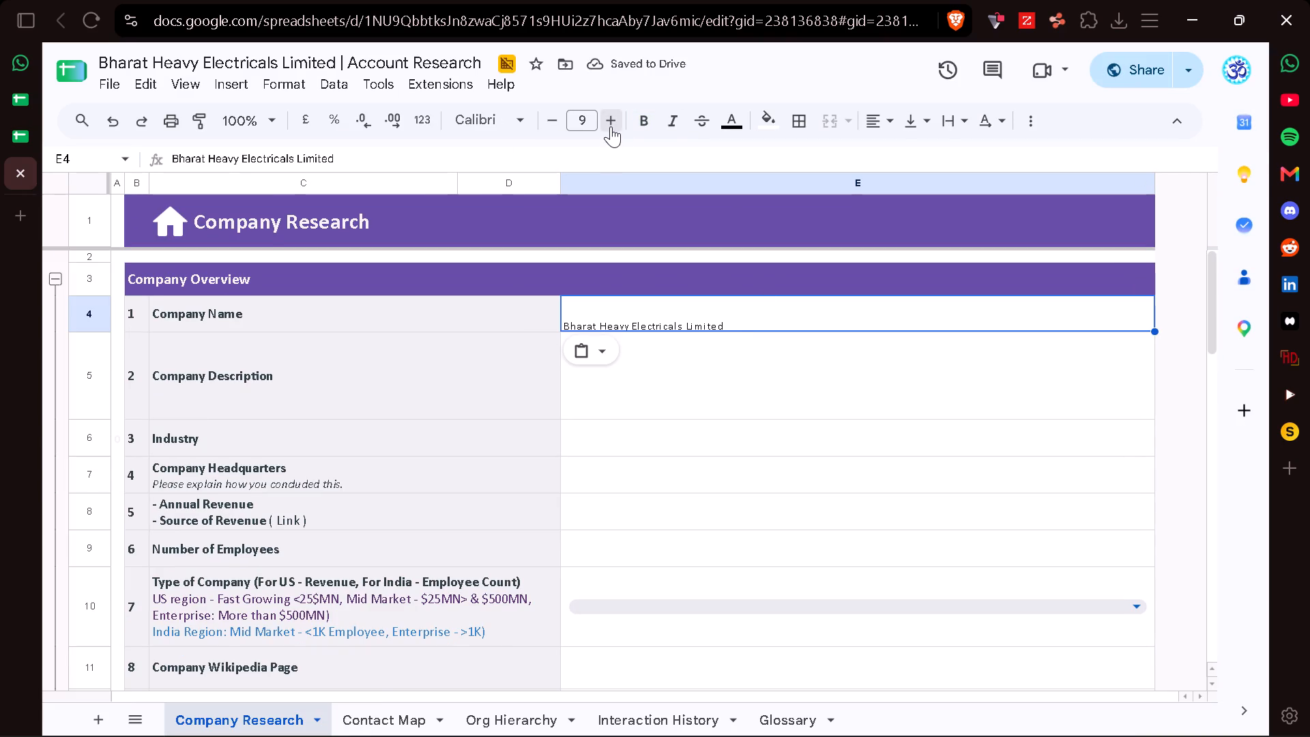
left_click(611, 126)
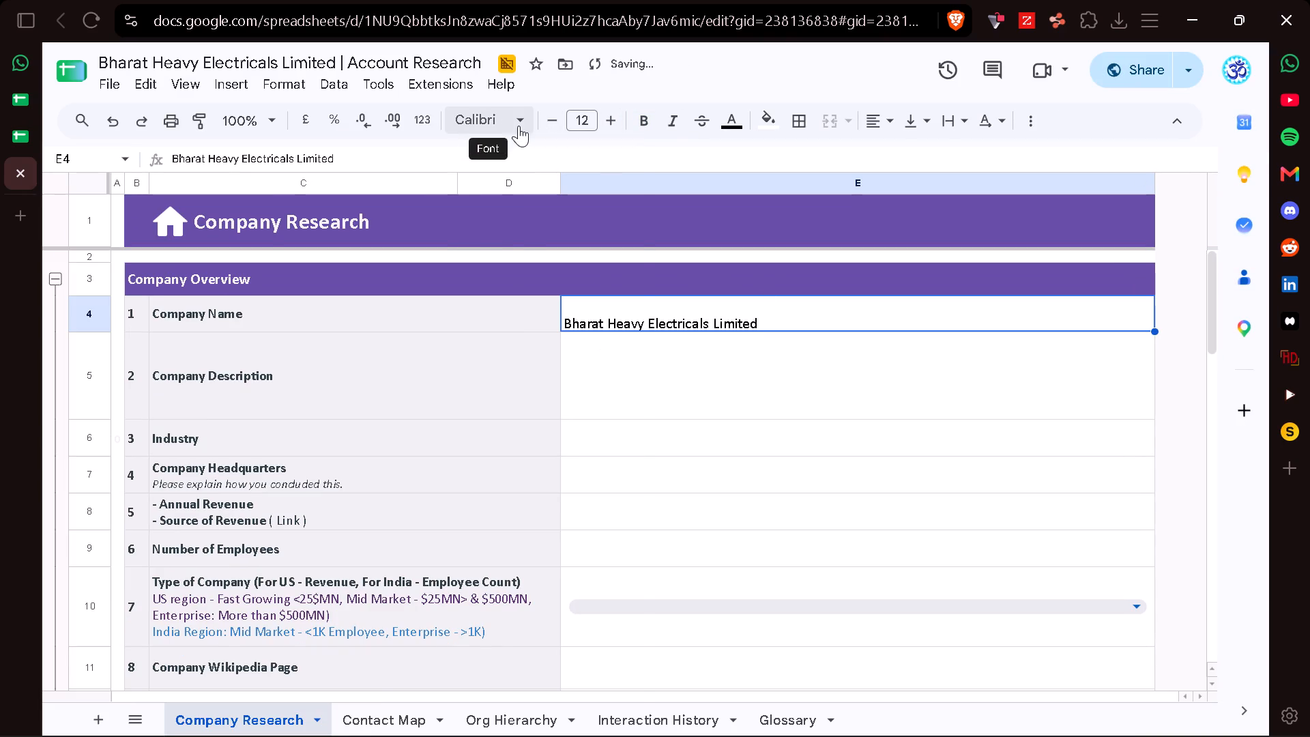
left_click(519, 126)
left_click(523, 292)
left_click(636, 128)
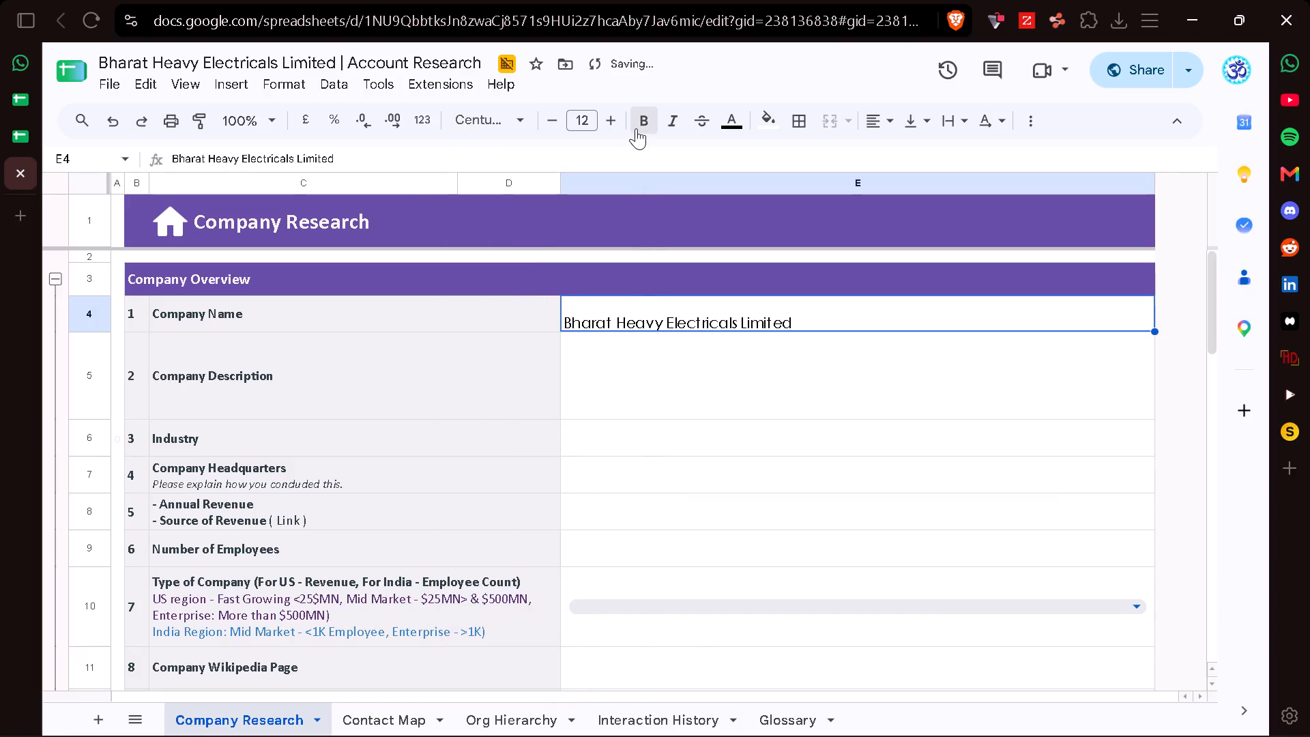
left_click(874, 129)
left_click(901, 149)
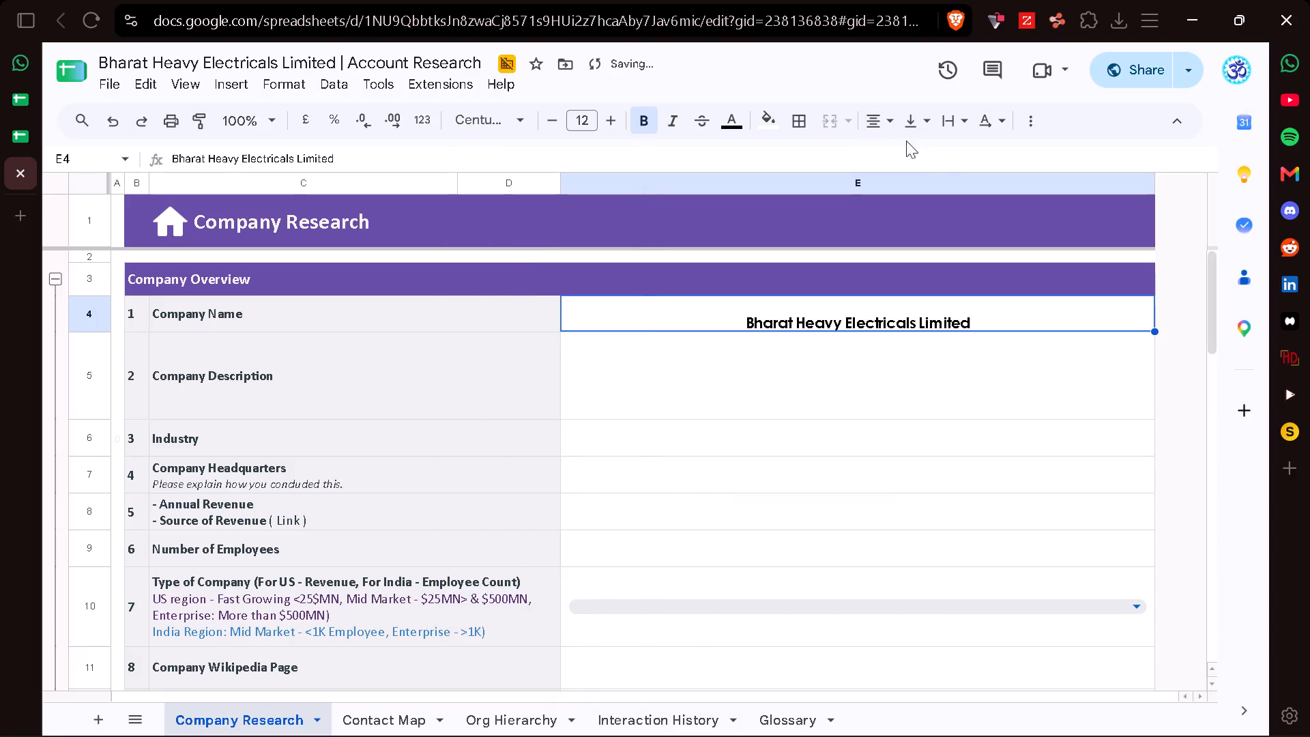
left_click(916, 129)
left_click(939, 151)
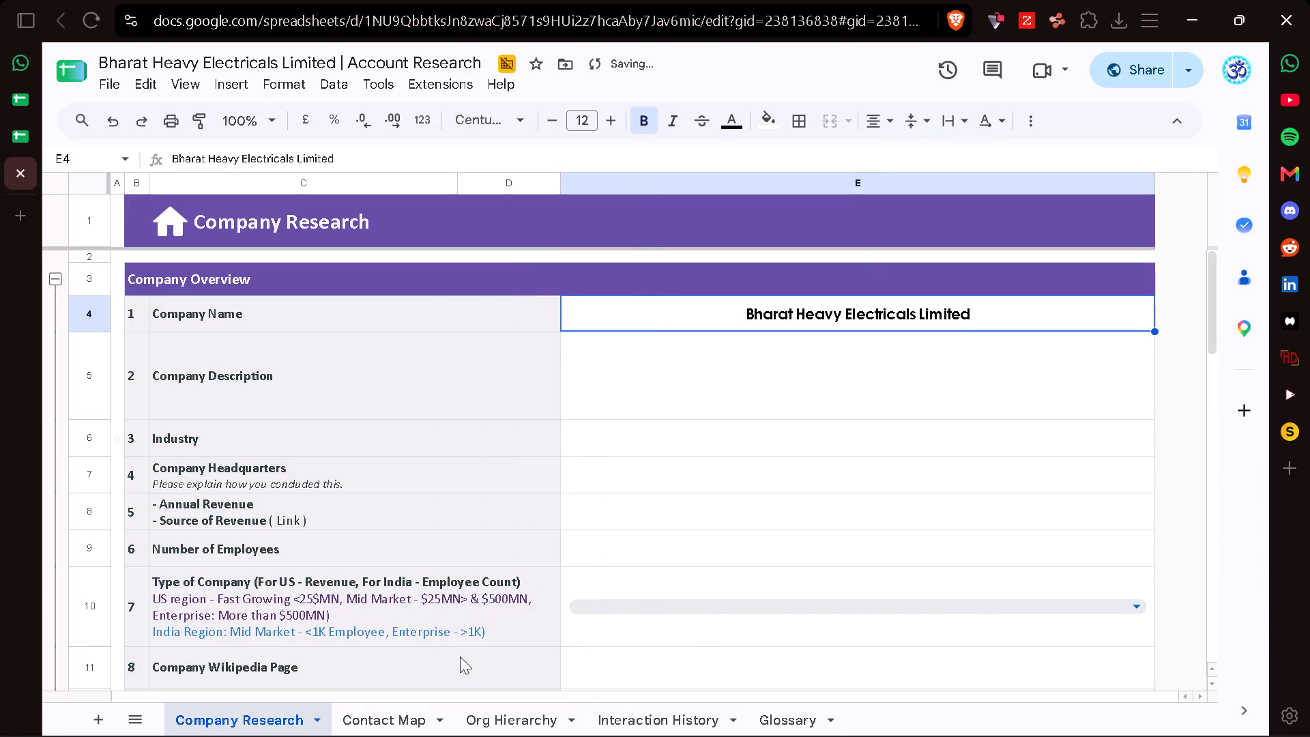
Clear the old Blue Yonder contact entries in rows 4 to 9 of the Contact Map sheet.
left_click(394, 704)
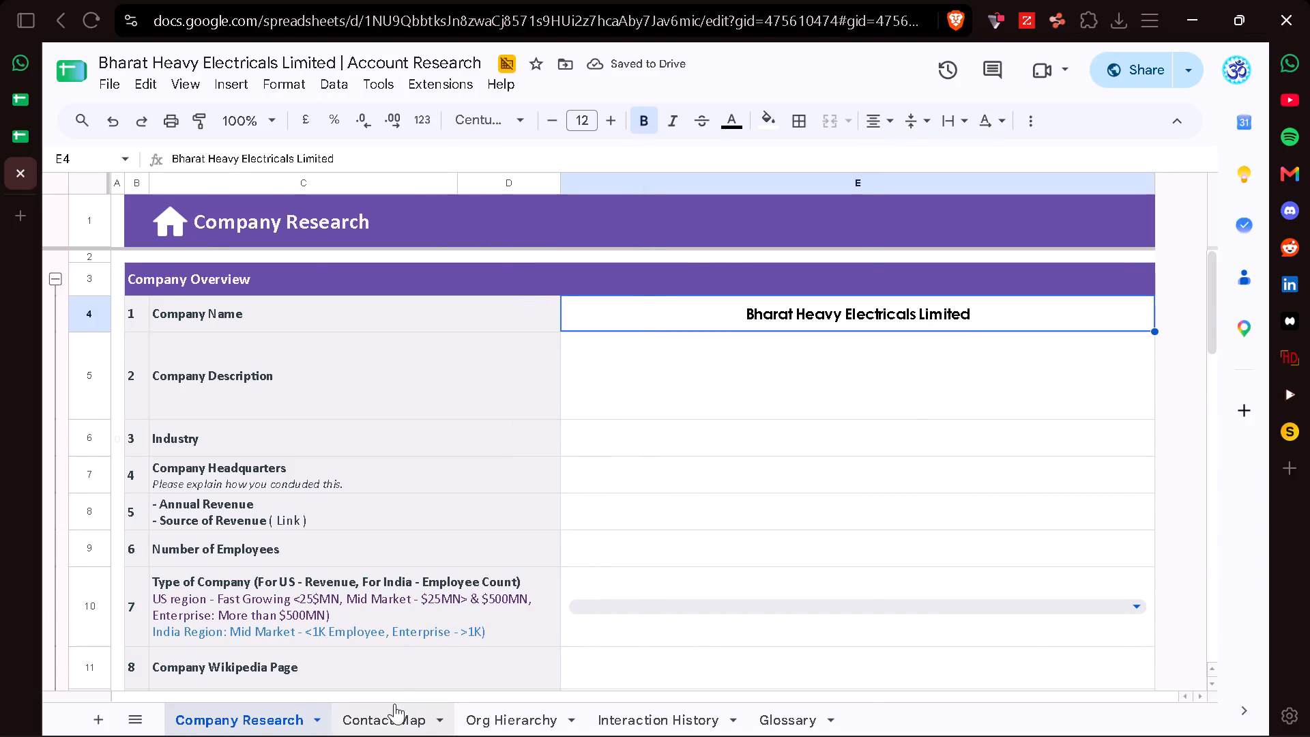
left_click(154, 311)
key("ctrl+shift+Down")
key("ctrl+shift+Right")
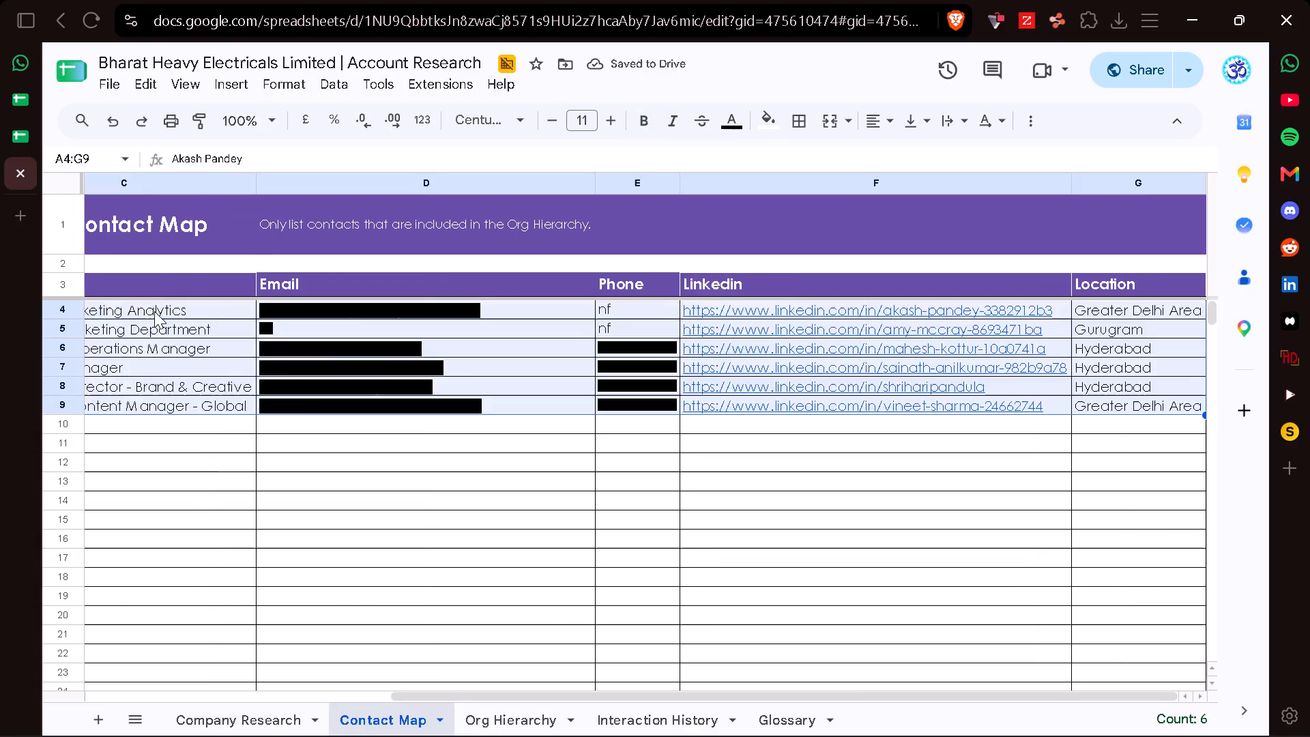
key("ctrl+shift+Right")
key("BackSpace")
scroll(154, 311, "right", 5)
left_click(141, 306)
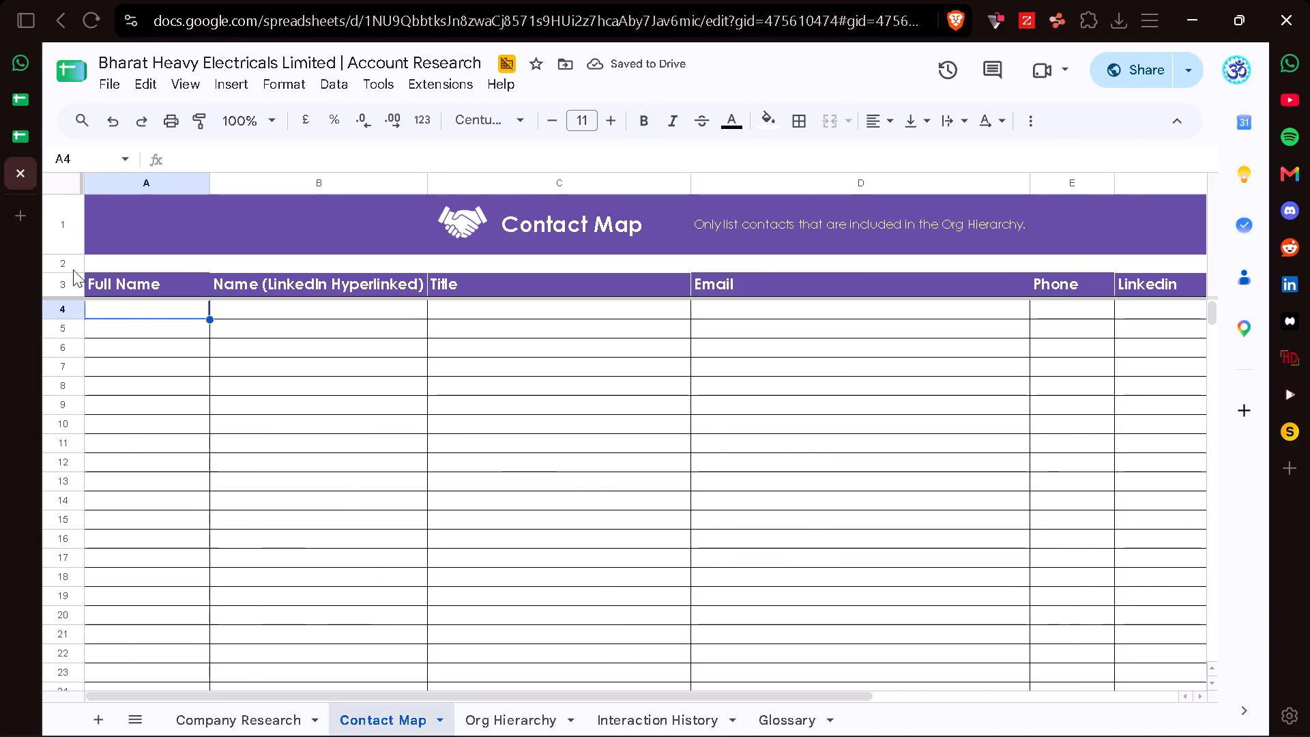
Open LinkedIn Recruiter through LinkedIn in a new browser tab and close the LinkedIn feed tab.
left_click(22, 226)
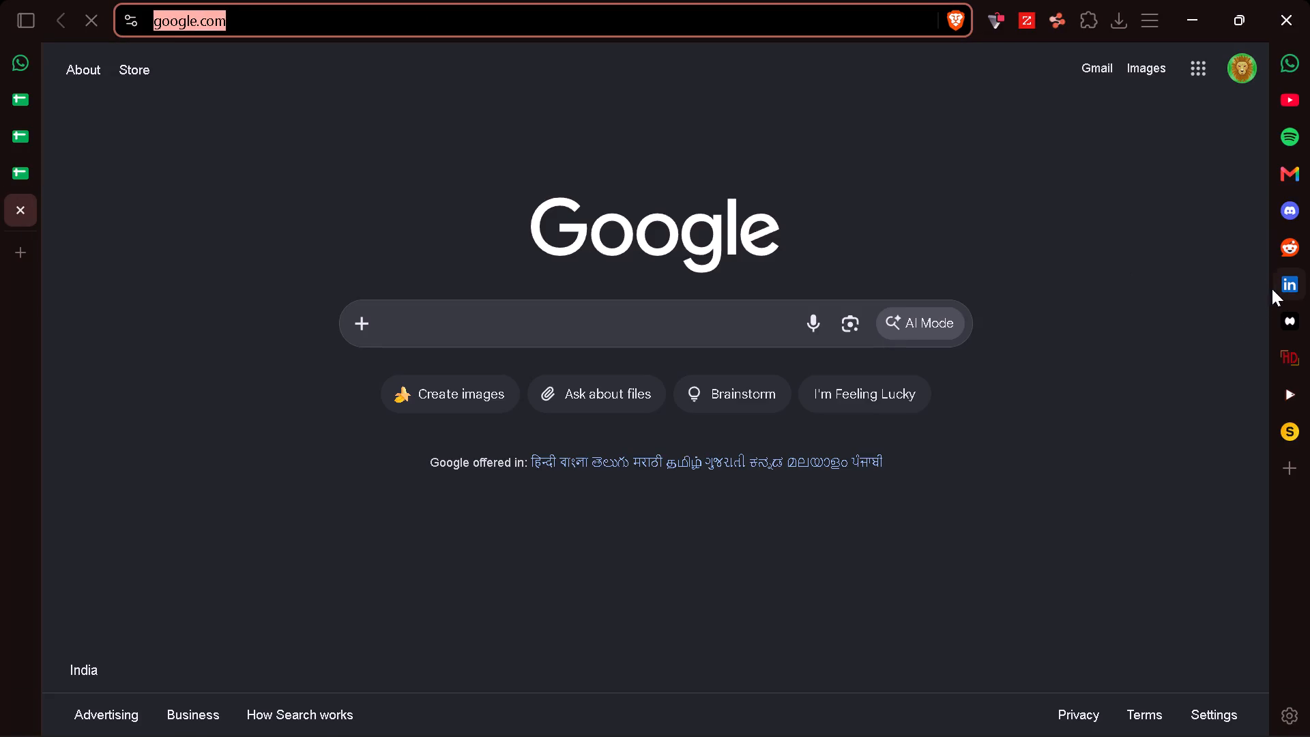
left_click(1289, 286)
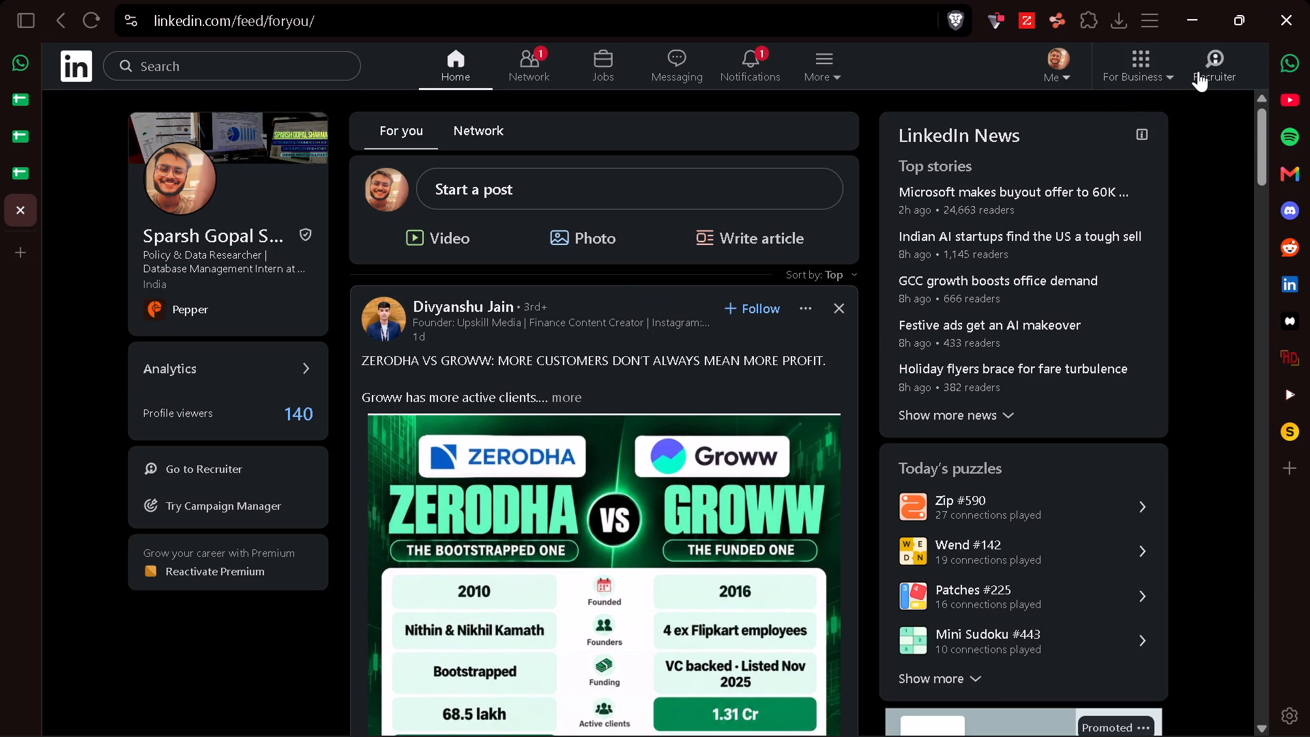
left_click(1202, 69)
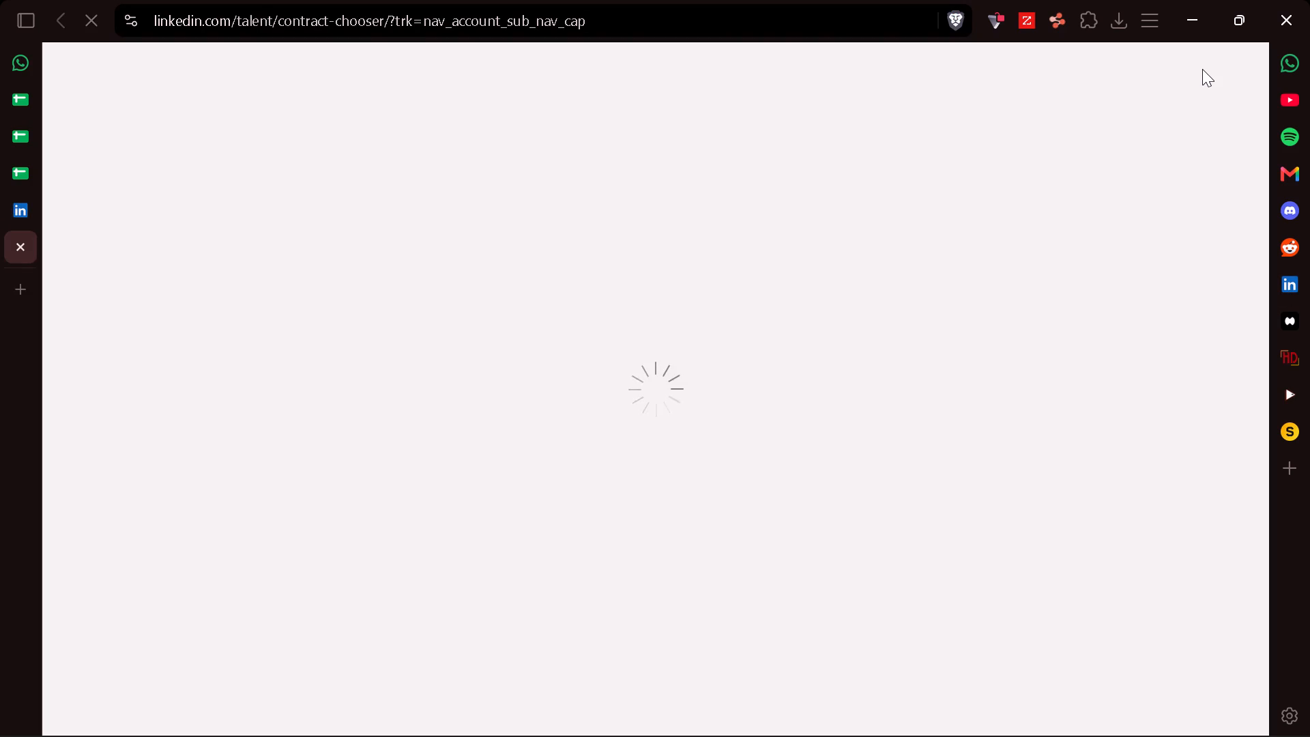
double_click(22, 212)
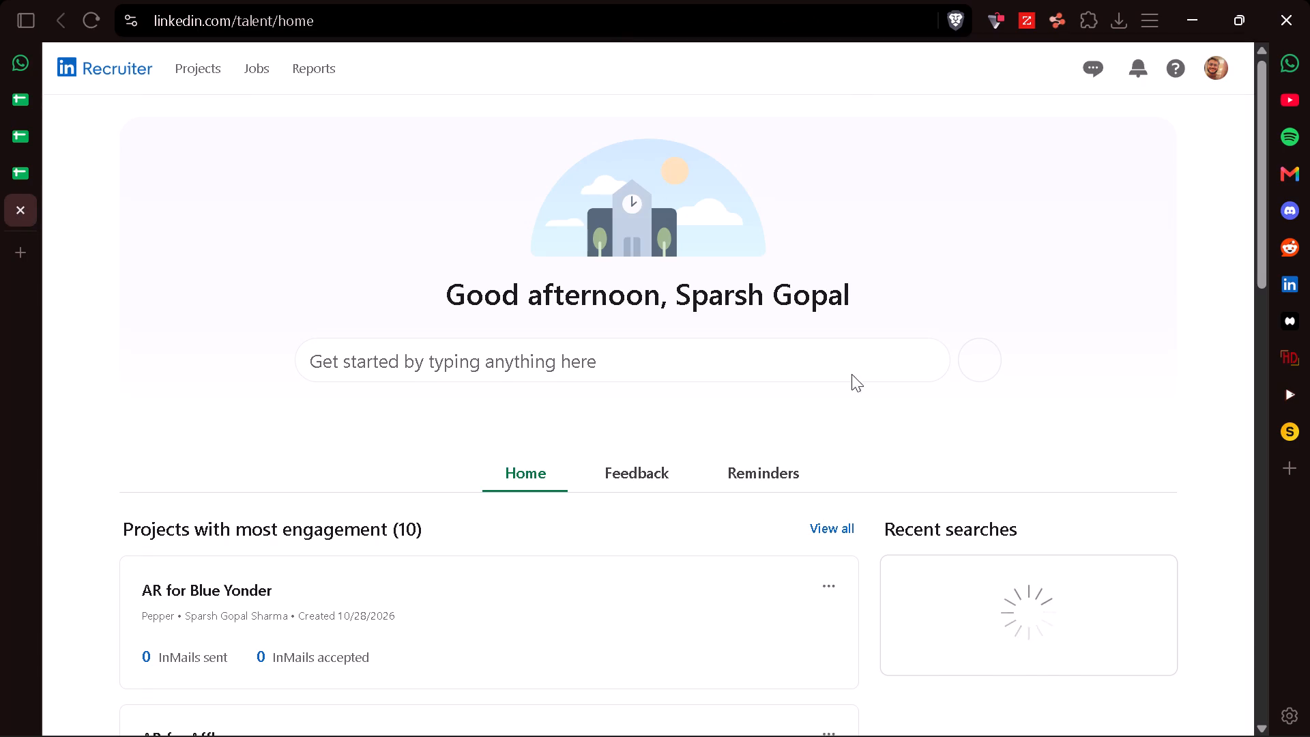
Create a new private Recruiter project named AR for Bharat Heavy Electricals Limited, with Pepper as the hiring company.
left_click(970, 369)
left_click(878, 439)
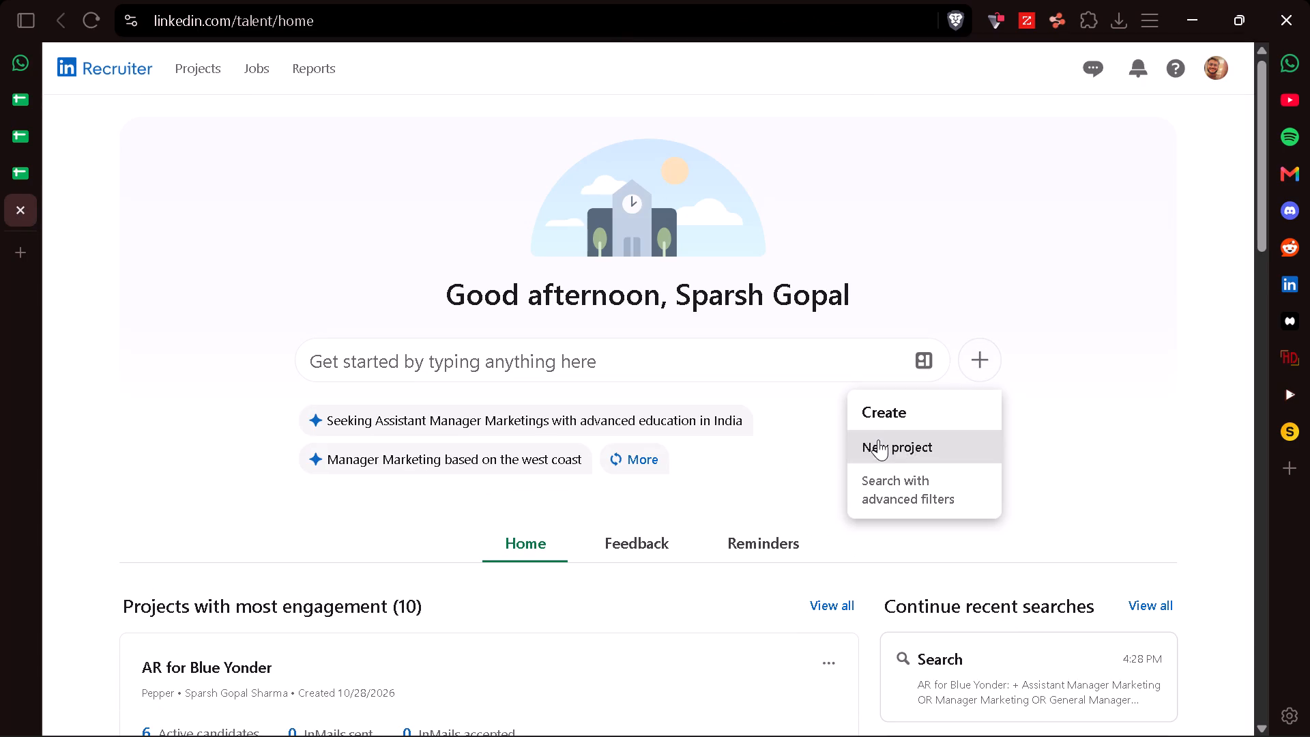
left_click(293, 313)
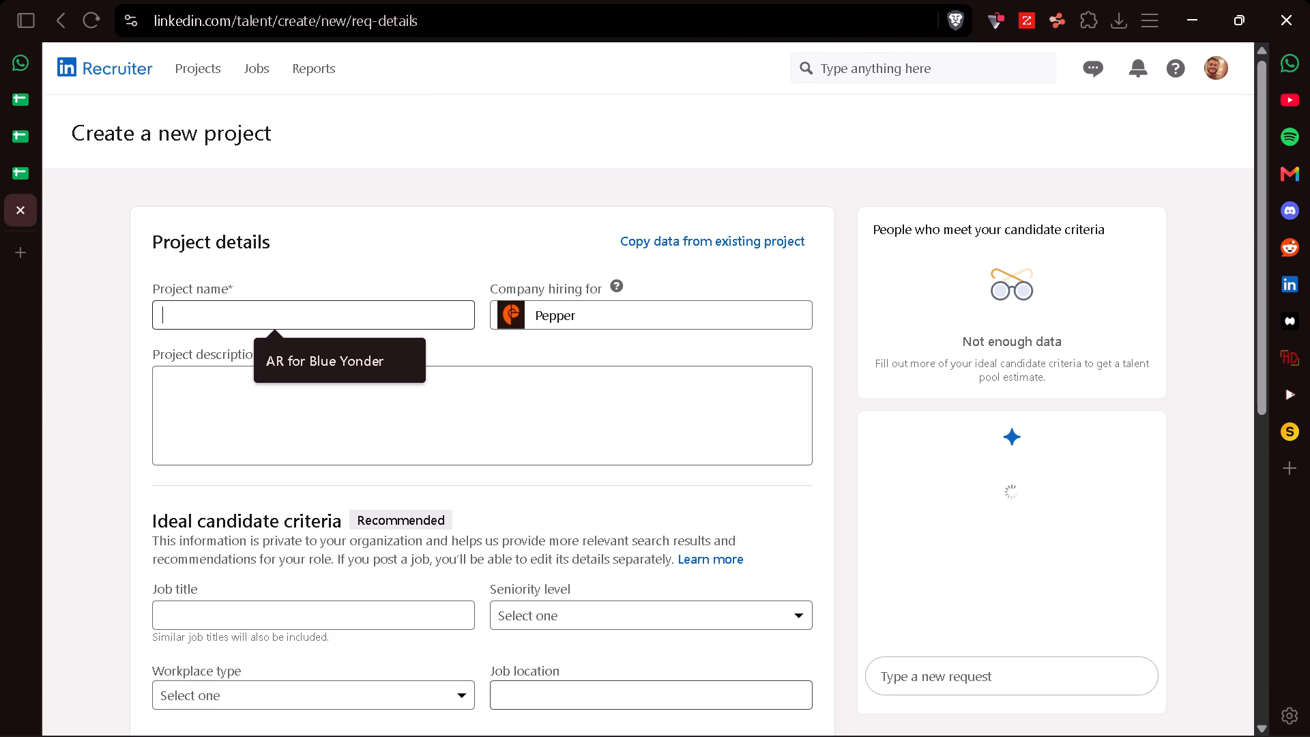
left_click(404, 356)
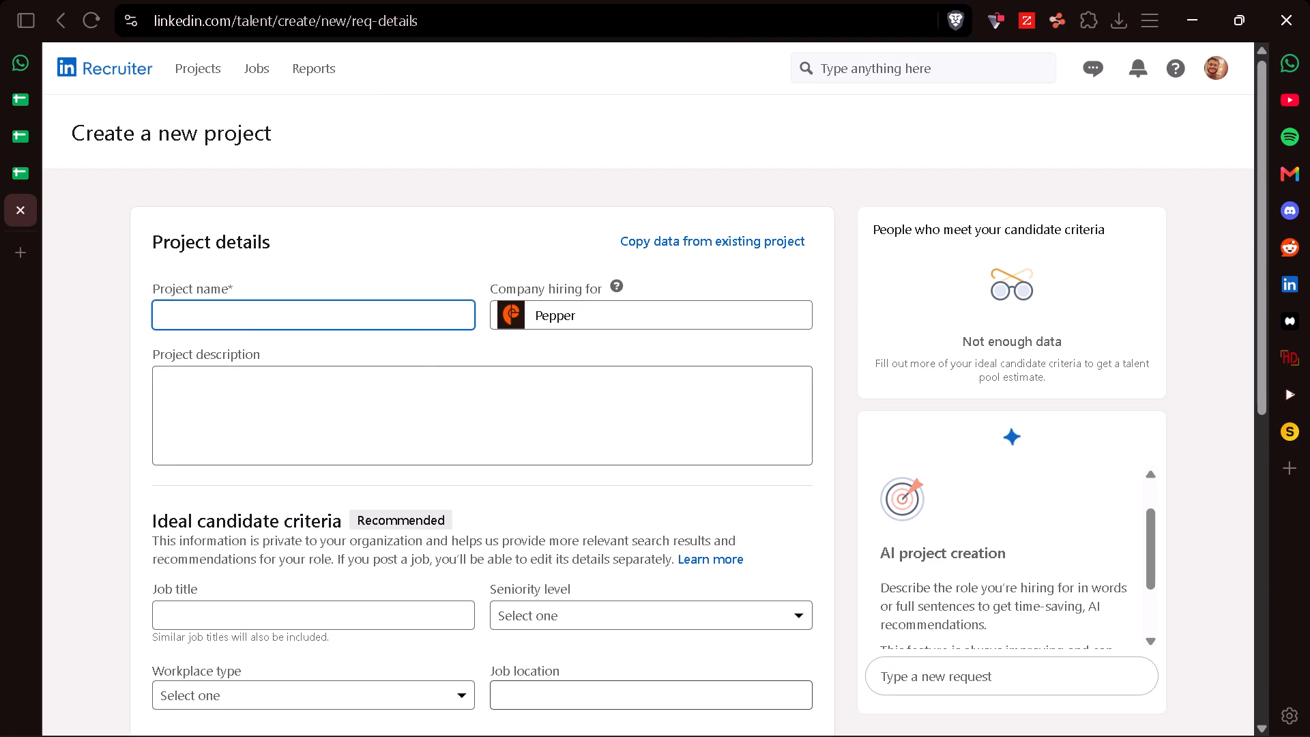
type("AR for")
key("space")
key("ctrl+v")
scroll(563, 517, "down", 4)
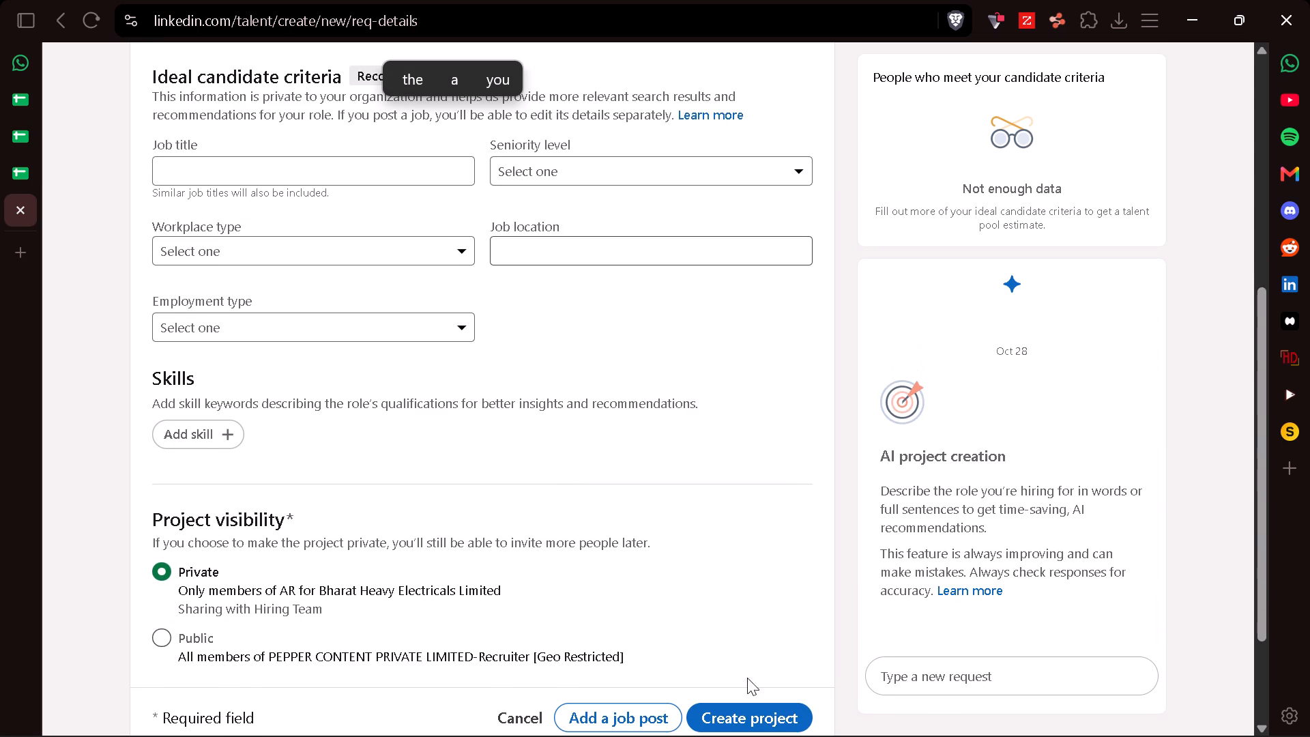
left_click(770, 711)
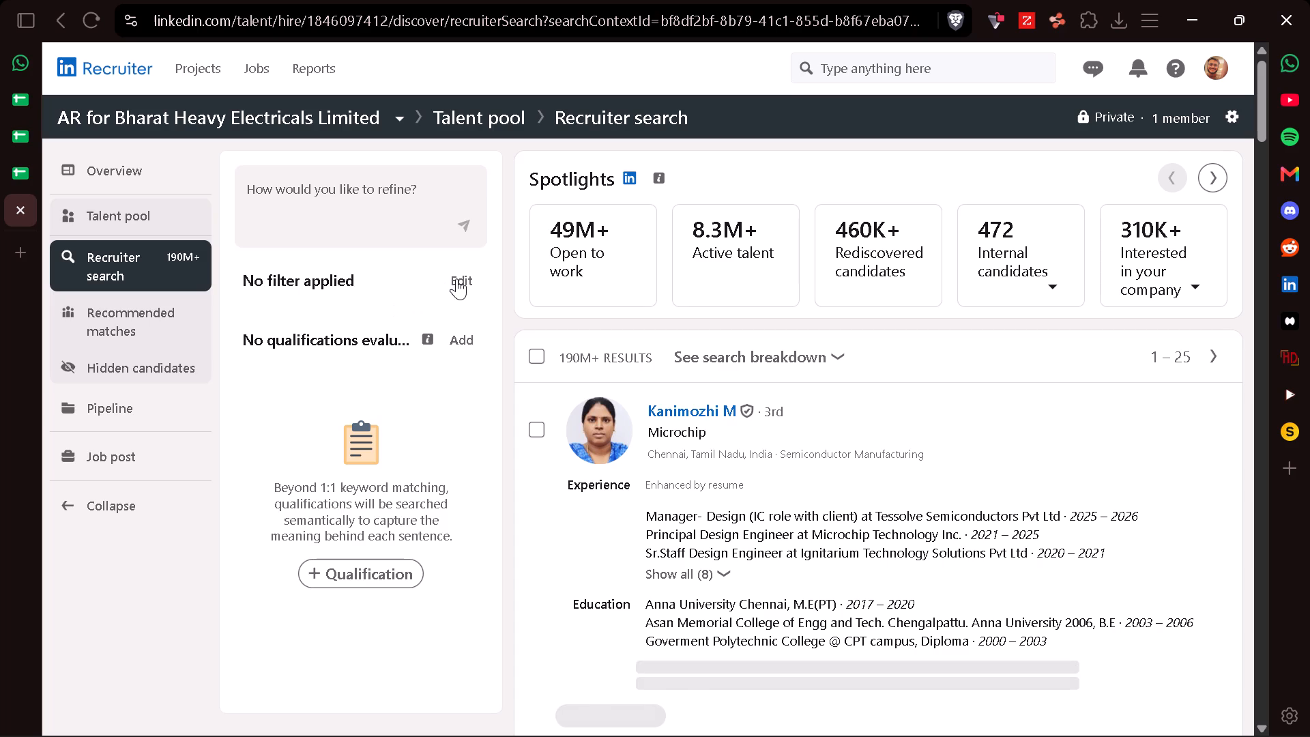
Apply the saved custom filter "main" to the new project's Recruiter search.
left_click(456, 278)
left_click(293, 369)
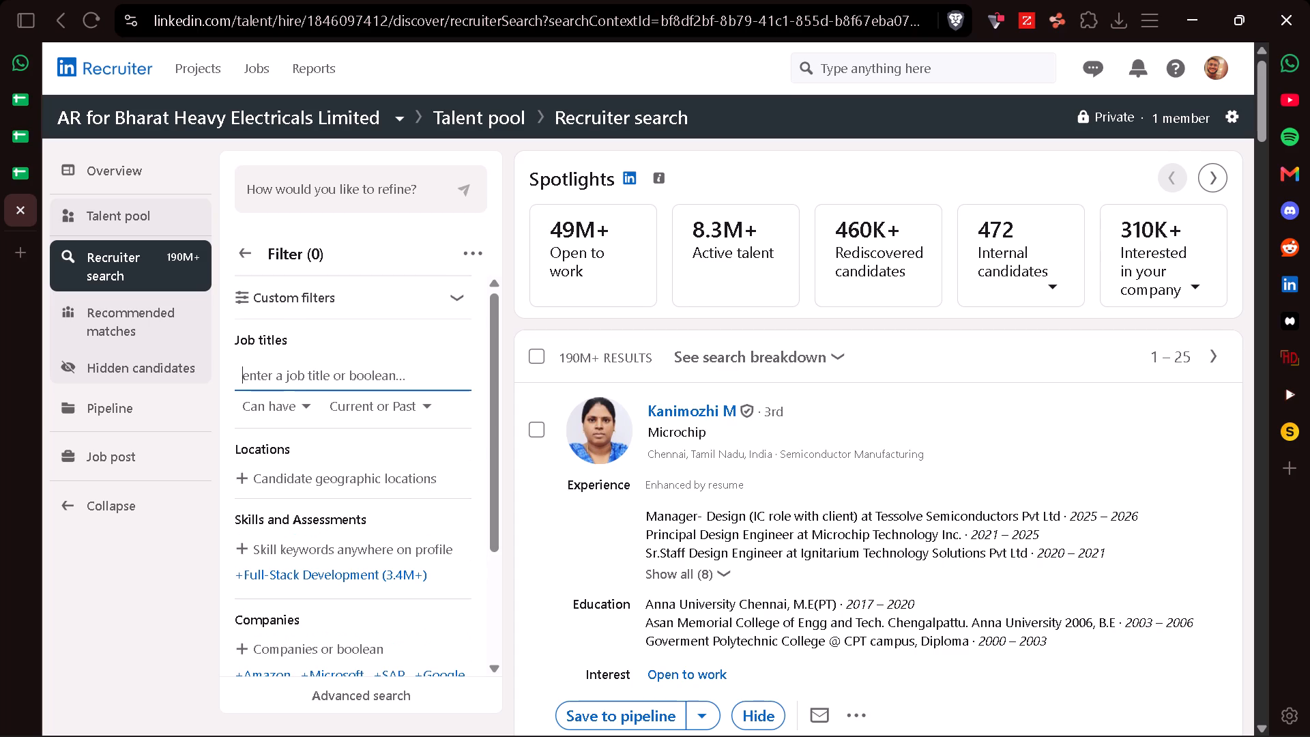
left_click(298, 316)
left_click(278, 298)
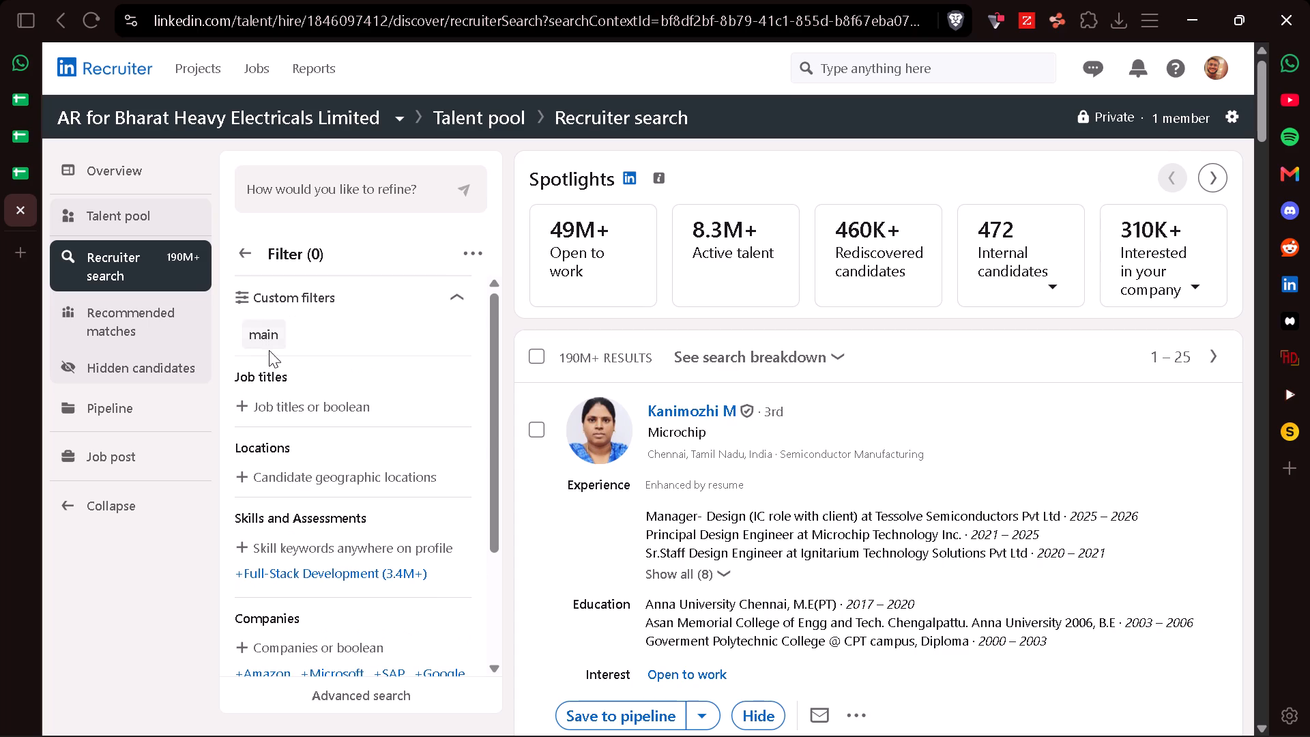
left_click(264, 338)
Replace the Justdial company filter with Bharat Heavy Electricals Limited in the Recruiter search.
scroll(289, 450, "down", 2)
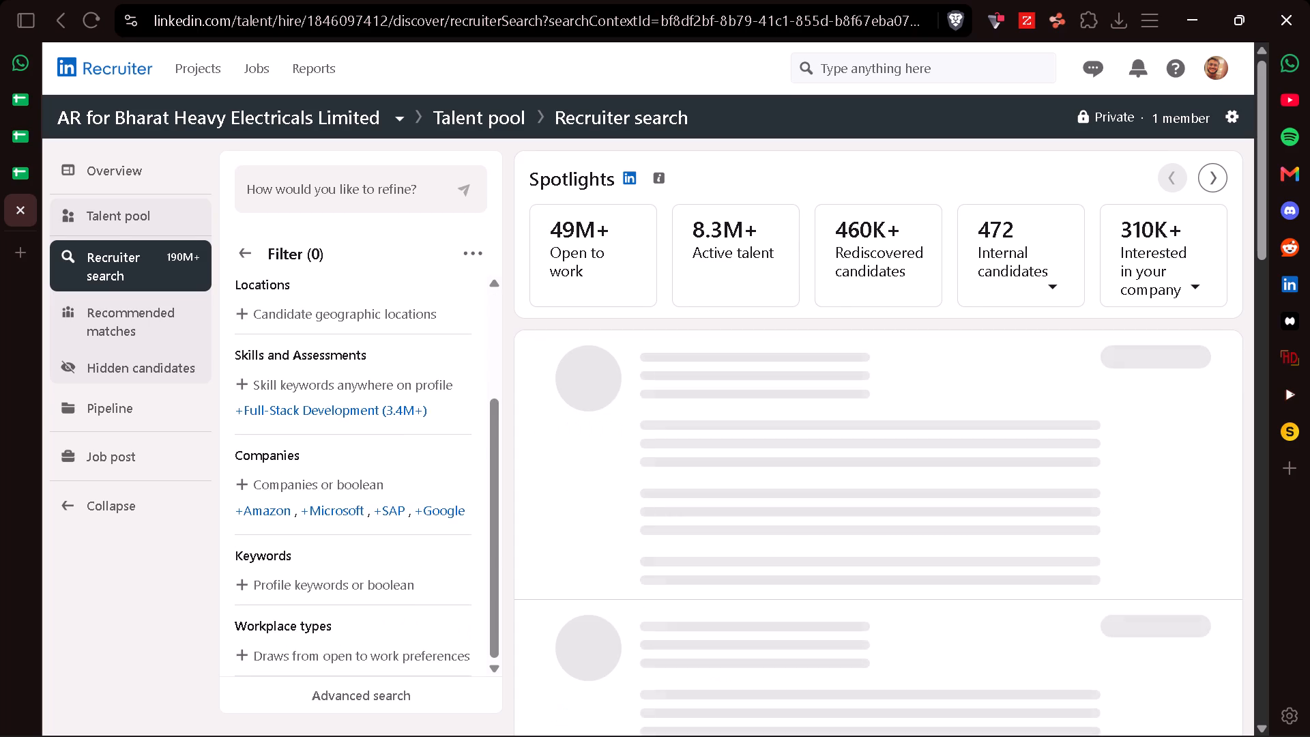
scroll(289, 450, "down", 2)
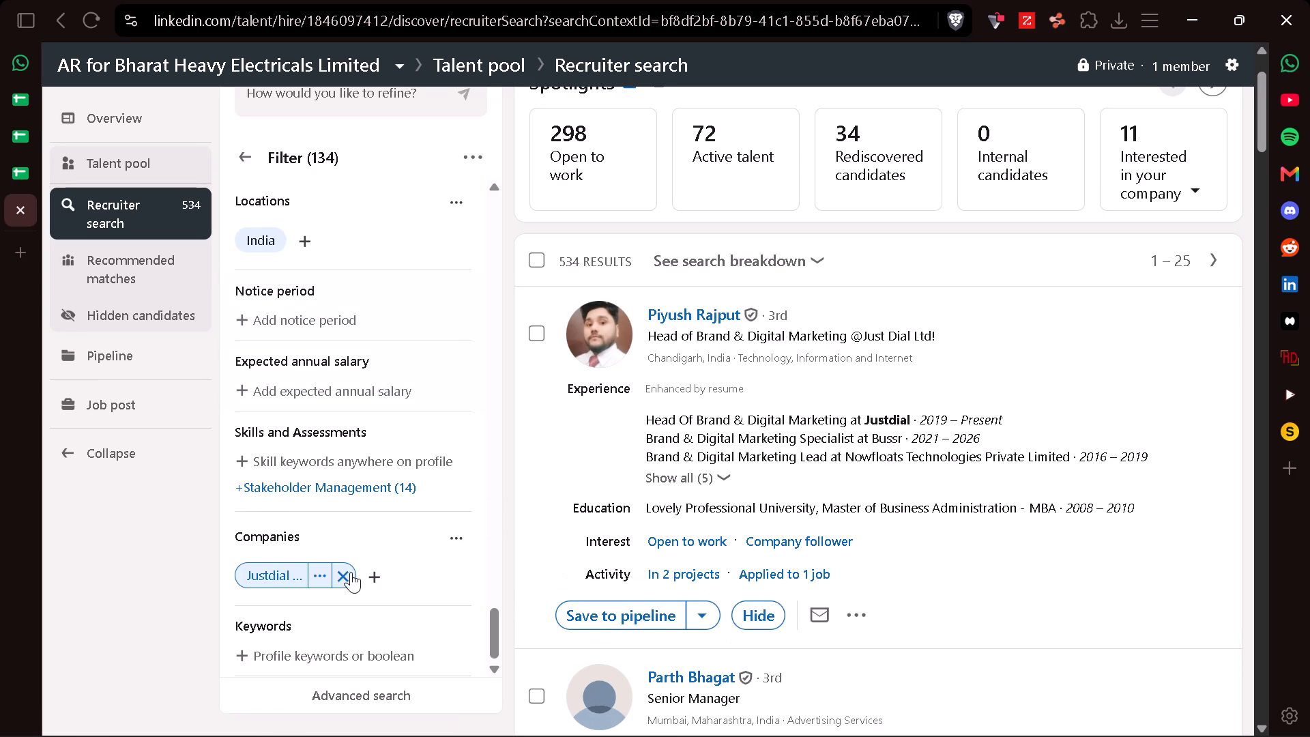
left_click(351, 572)
left_click(309, 587)
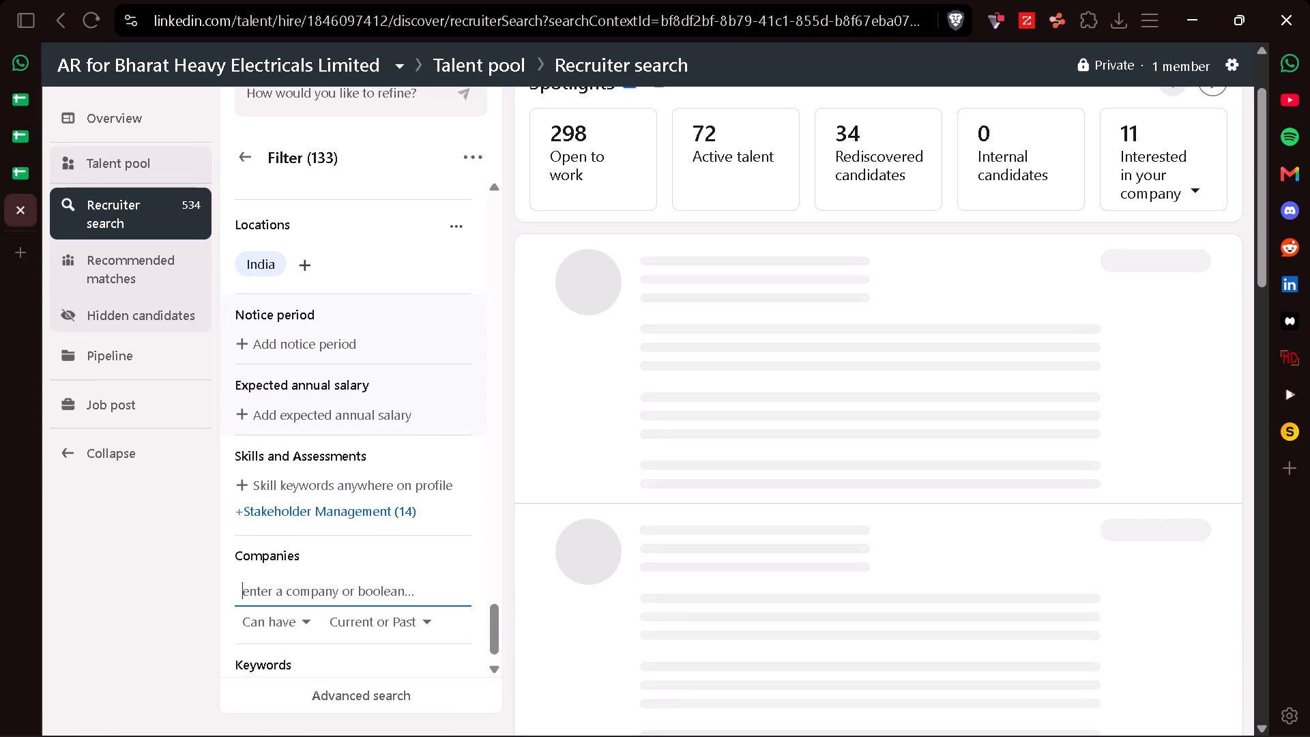
key("ctrl+v")
Look through the filtered search results for marketing candidates at Bharat Heavy Electricals Limited.
scroll(337, 551, "down", 2)
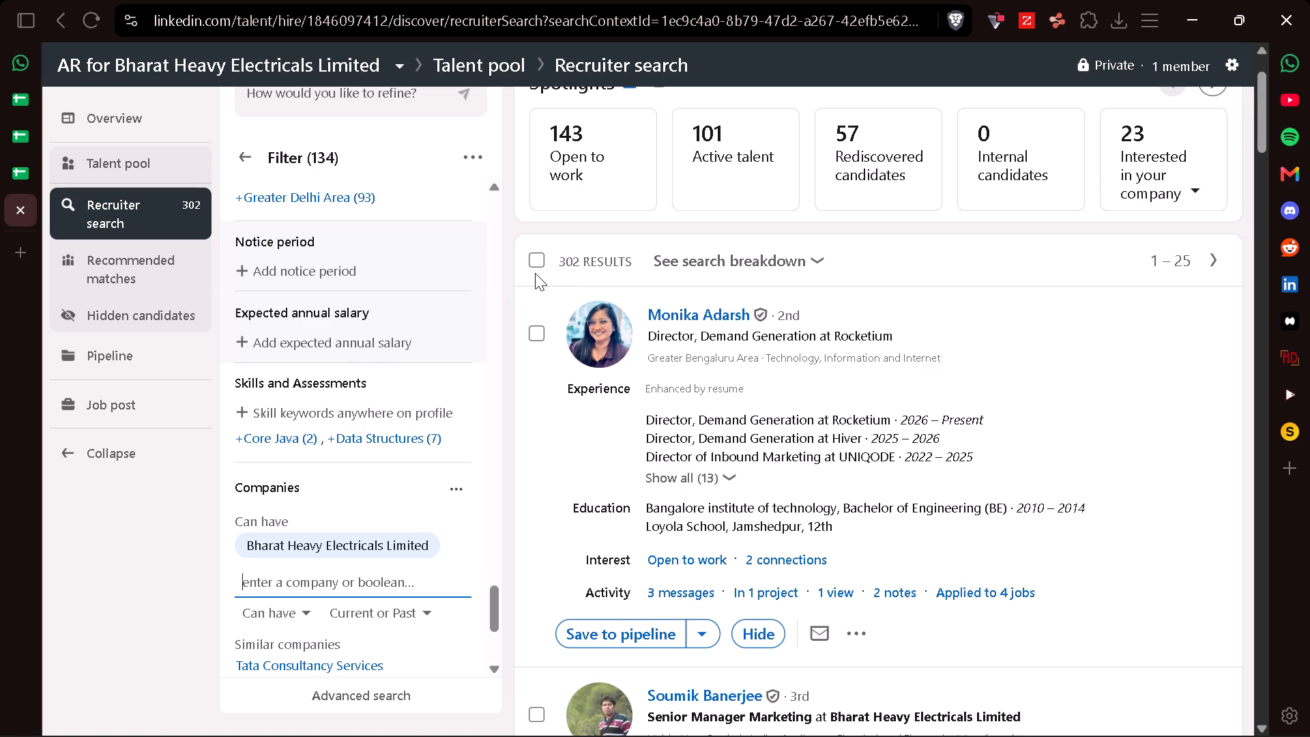
scroll(581, 354, "down", 1)
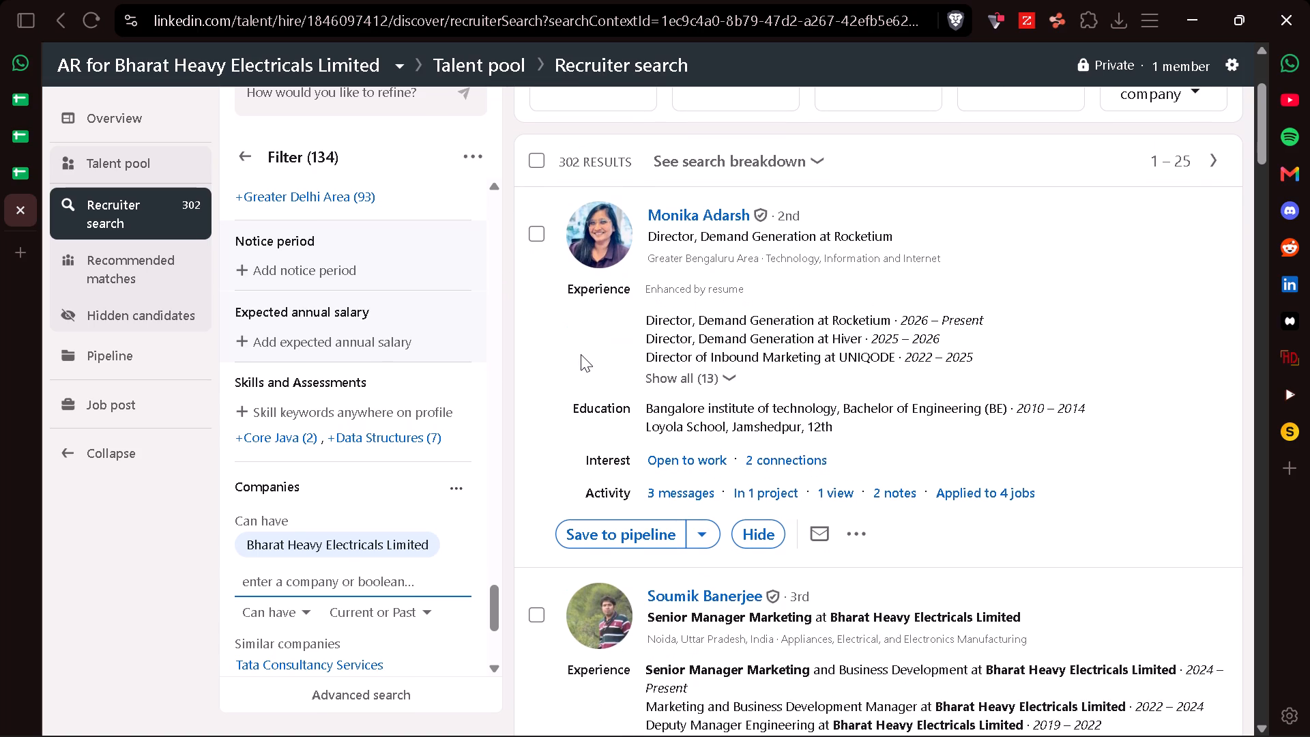